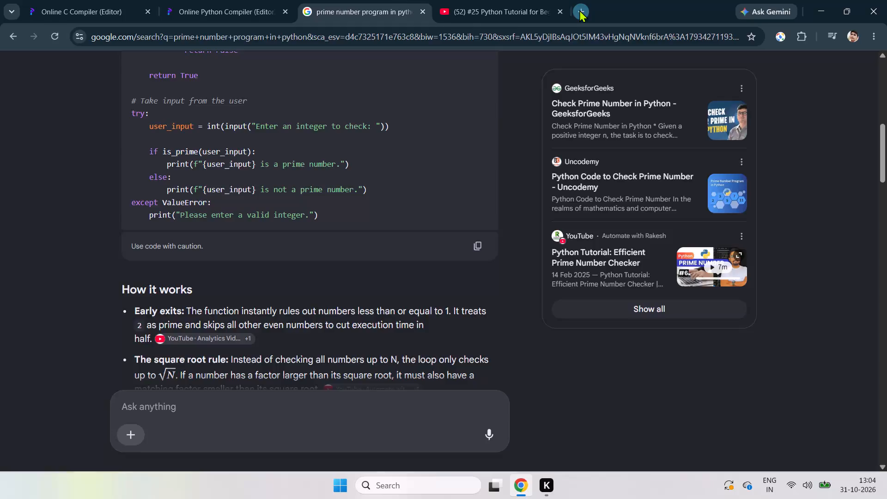
Open the Canva website in the new browser tab.
left_click(514, 33)
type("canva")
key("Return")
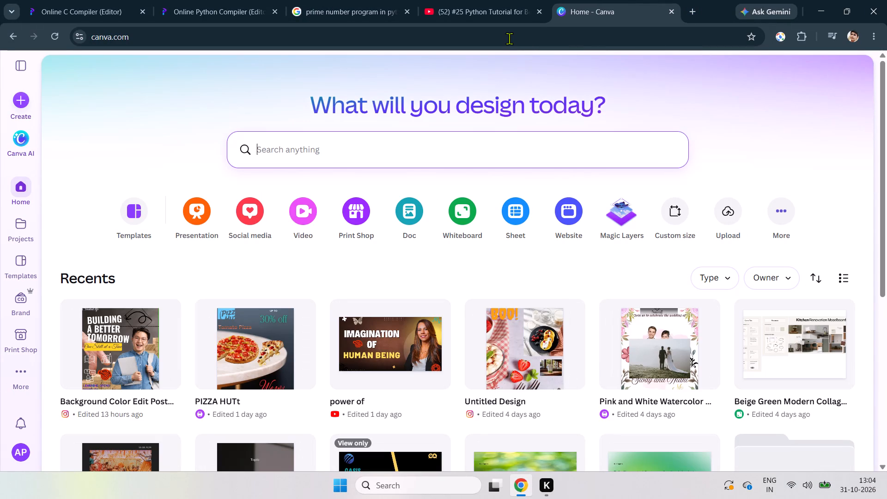
Create a new blank Instagram Post (4:5) design from the social media formats.
left_click(244, 208)
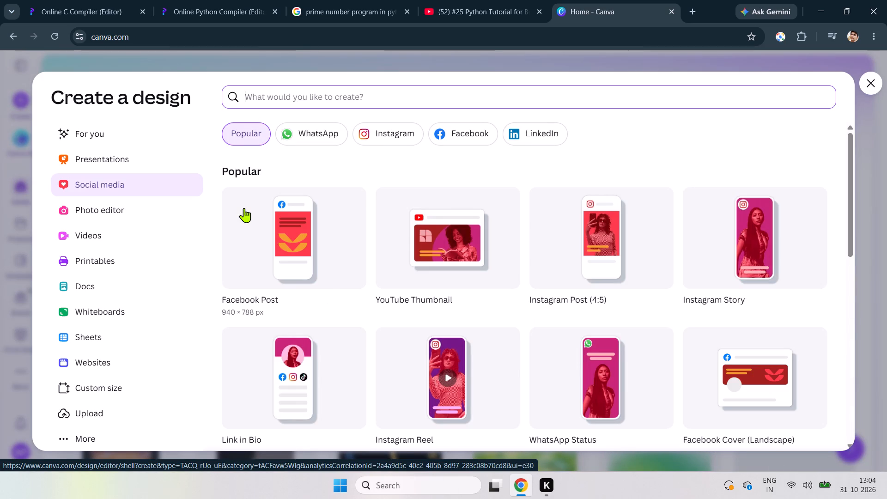
scroll(325, 280, "down", 1)
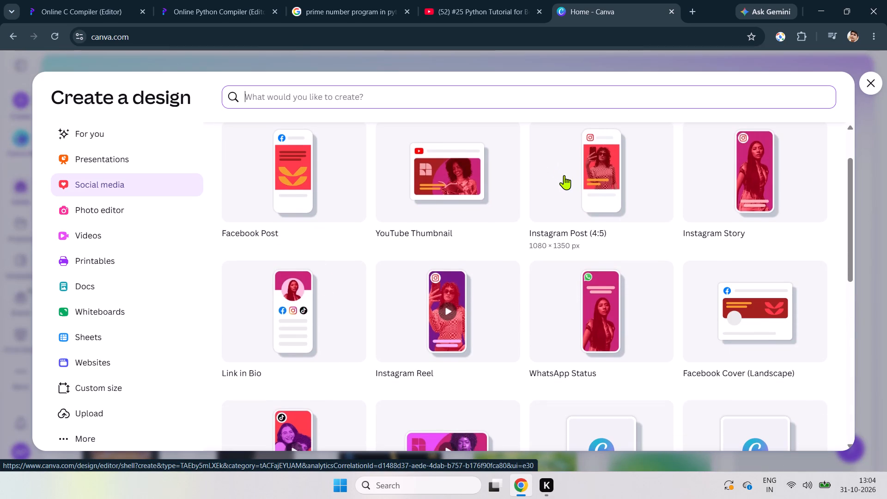
left_click(564, 175)
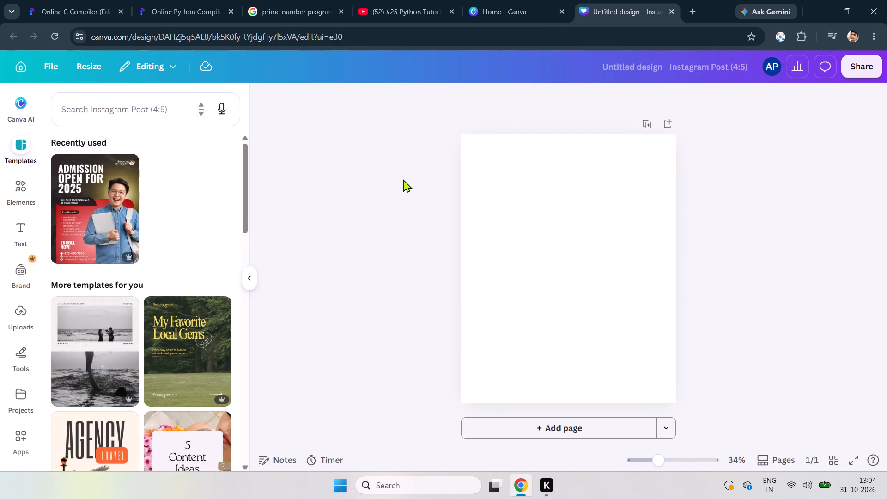
Search the Instagram Post (4:5) templates with a query starting with "a".
left_click(558, 298)
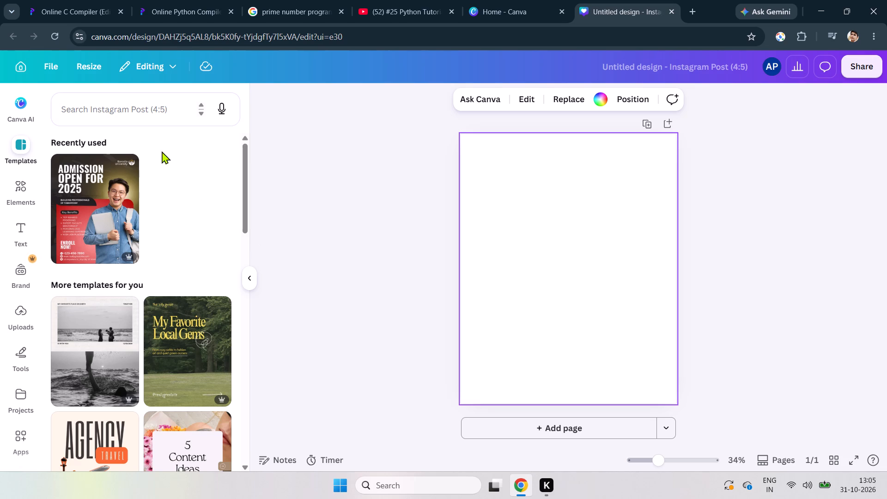
left_click(116, 103)
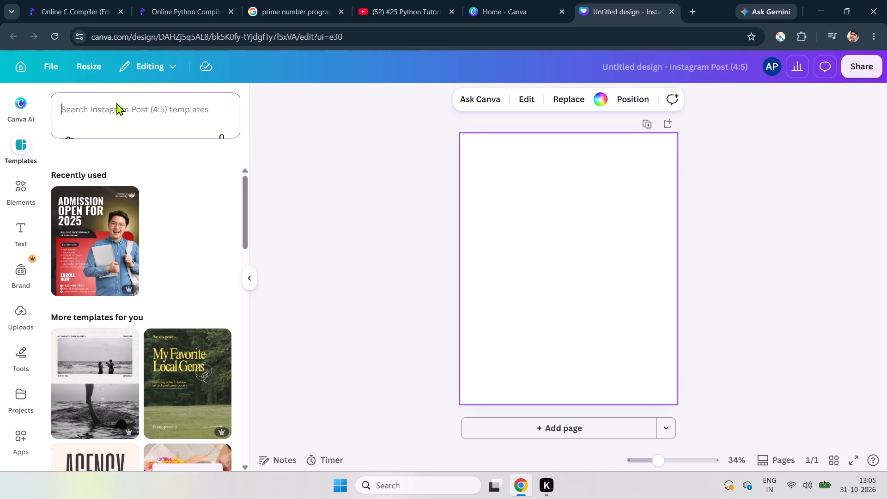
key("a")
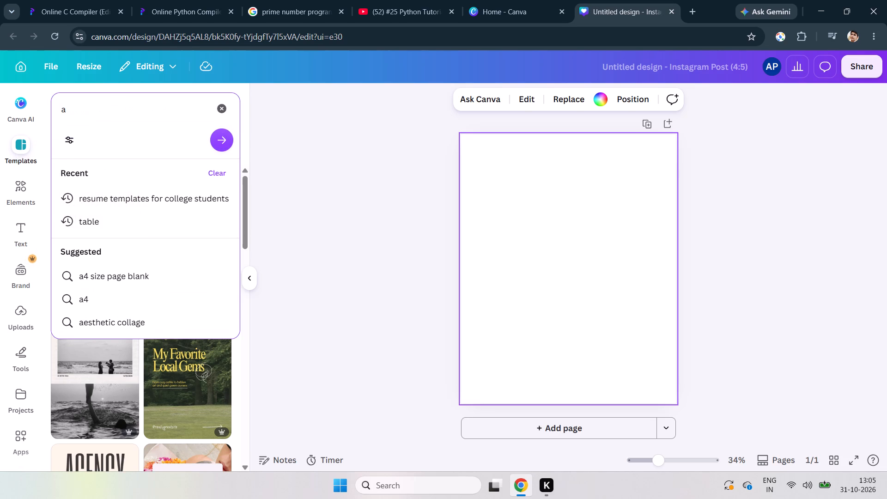
Enter "a sheet with" as the search text for templates.
key("space")
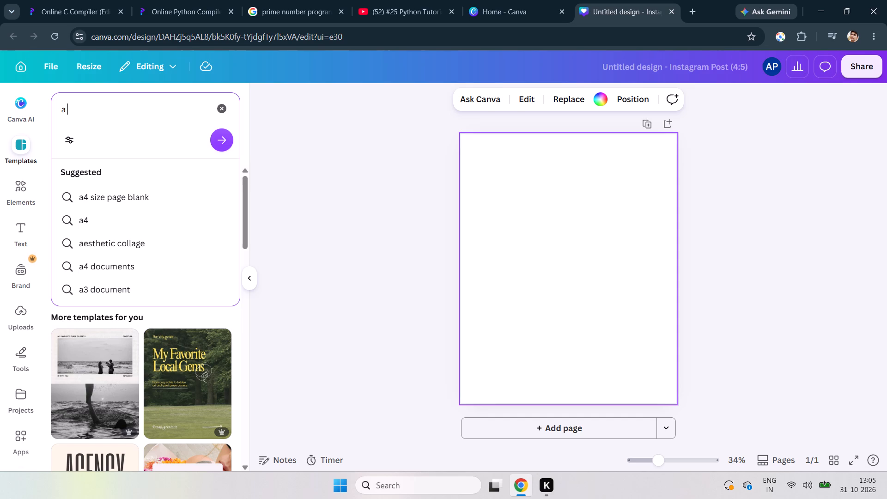
type("sheelt")
key("BackSpace")
key("BackSpace")
type("t")
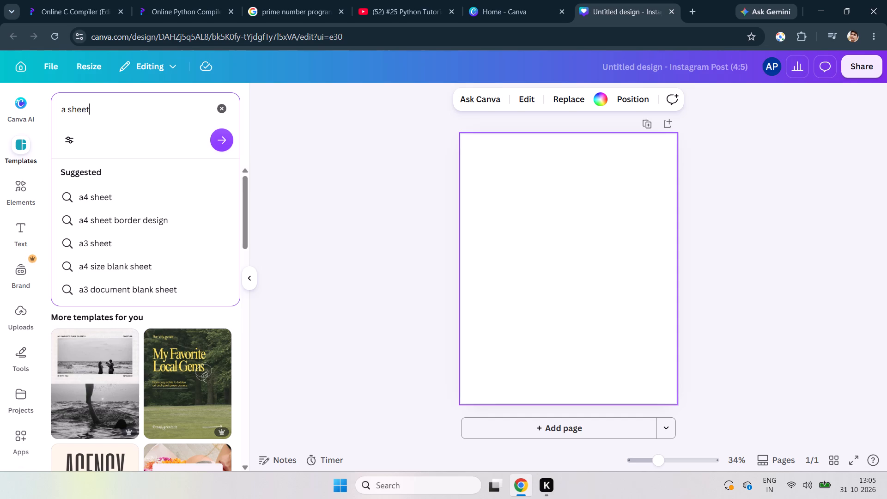
key("space")
type("with")
key("space")
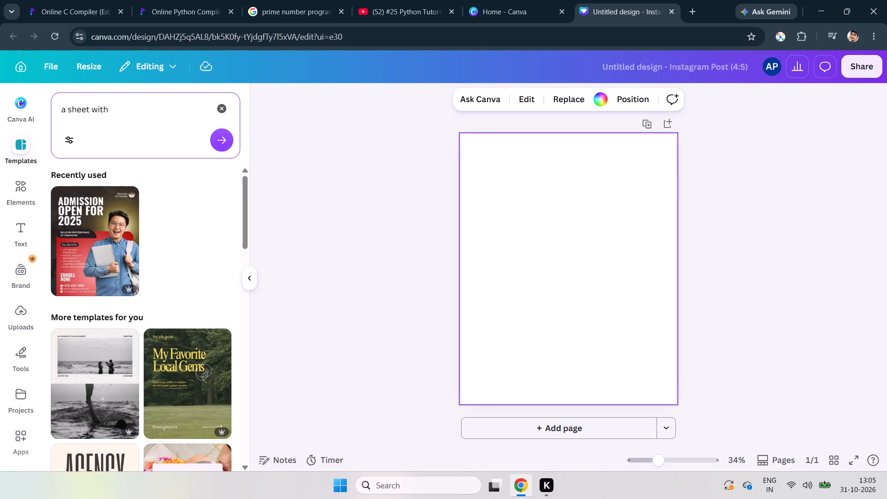
Complete the template search as "a sheet with blocks" and look through the resulting designs for a suitable layout.
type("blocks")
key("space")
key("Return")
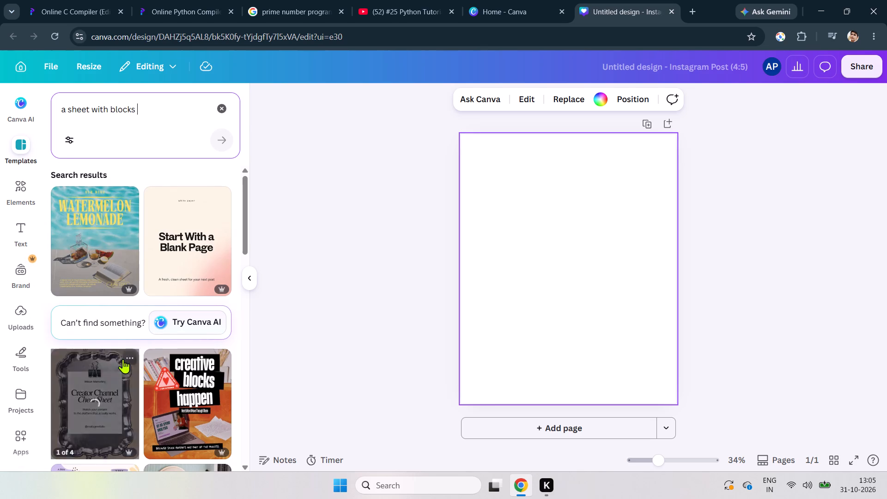
scroll(123, 359, "down", 5)
scroll(123, 359, "up", 1)
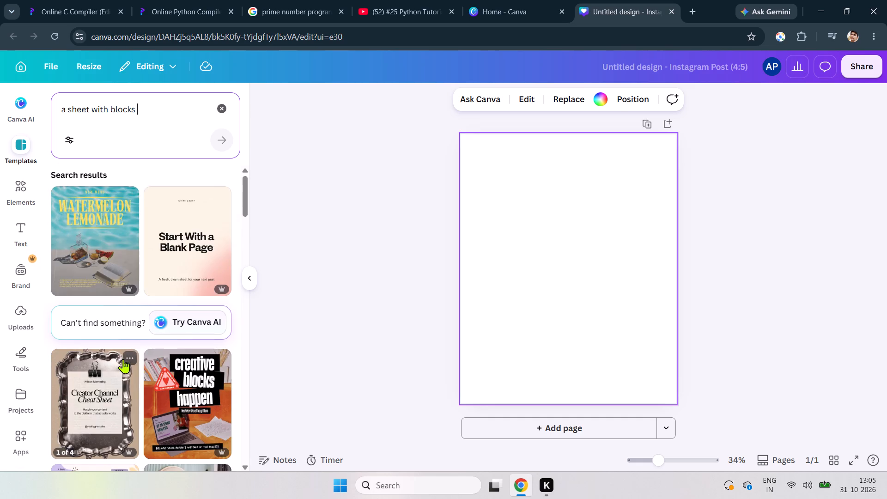
scroll(123, 359, "down", 7)
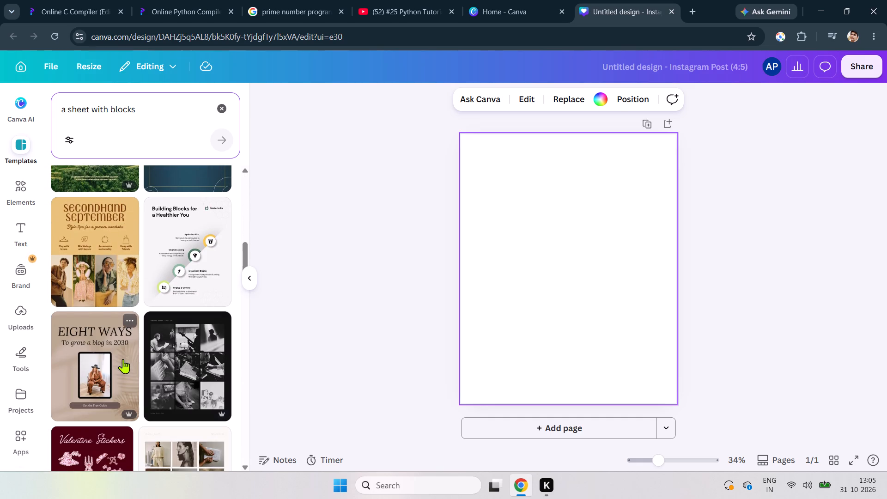
scroll(123, 359, "down", 6)
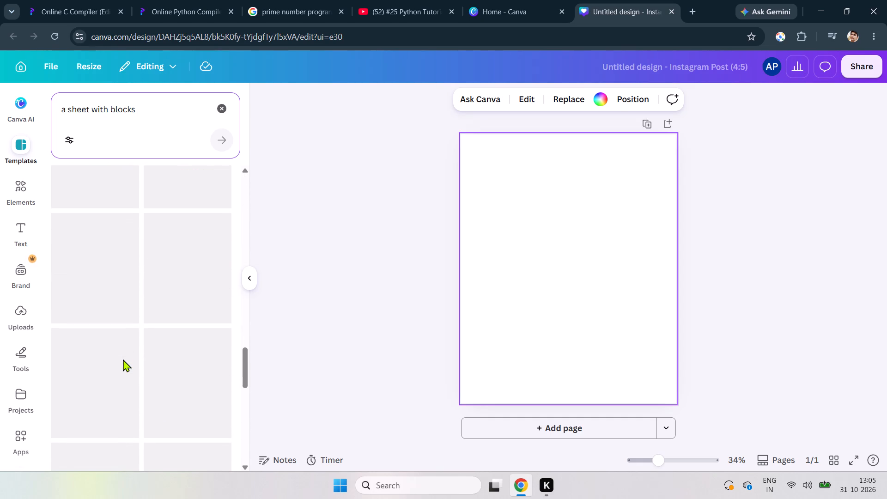
Switch to the design elements and enter "sheet" as the search text.
left_click(15, 177)
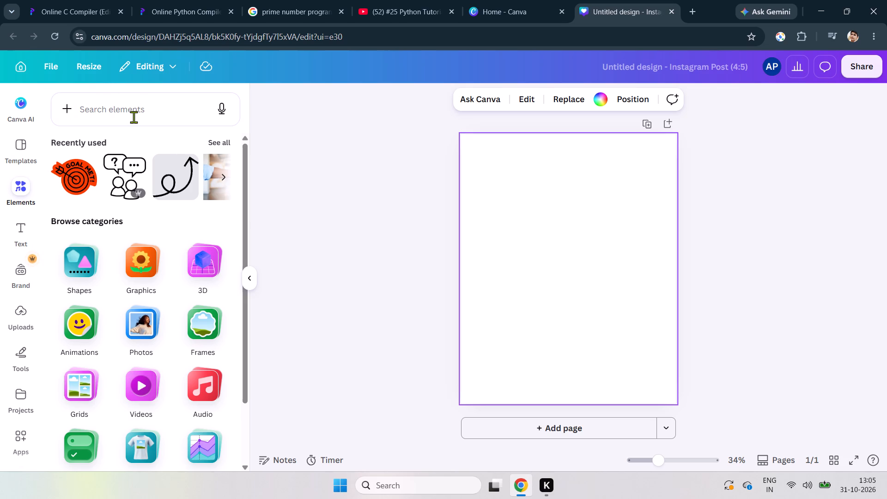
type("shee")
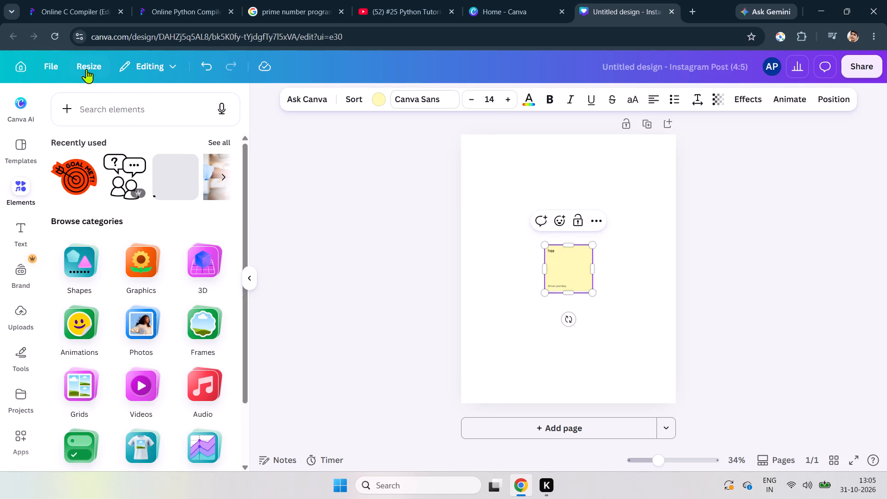
left_click(113, 106)
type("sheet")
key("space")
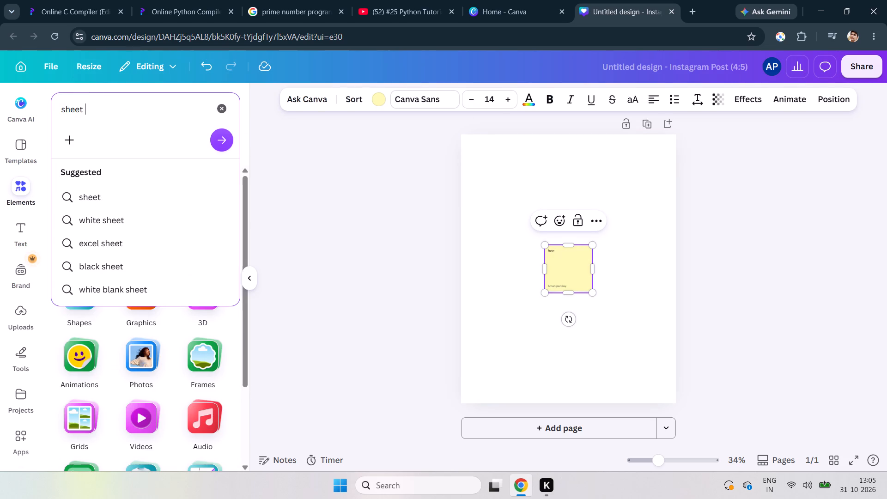
type("with blocks")
key("space")
key("Return")
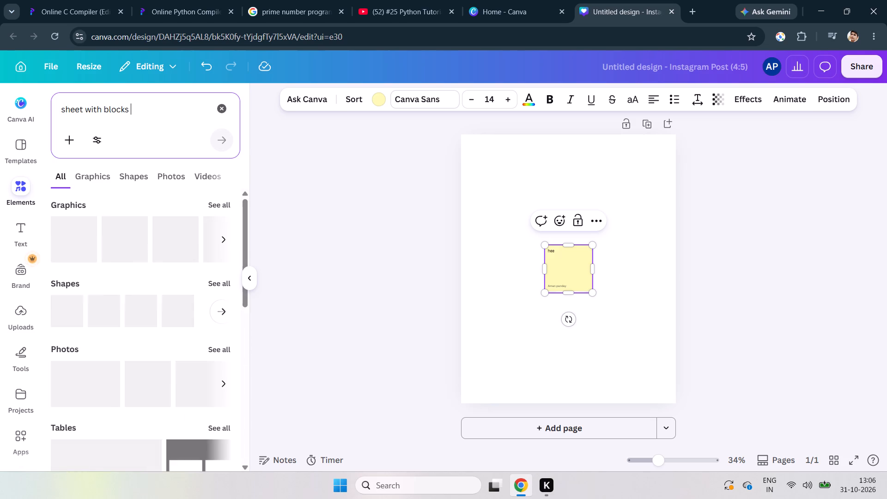
scroll(113, 356, "down", 4)
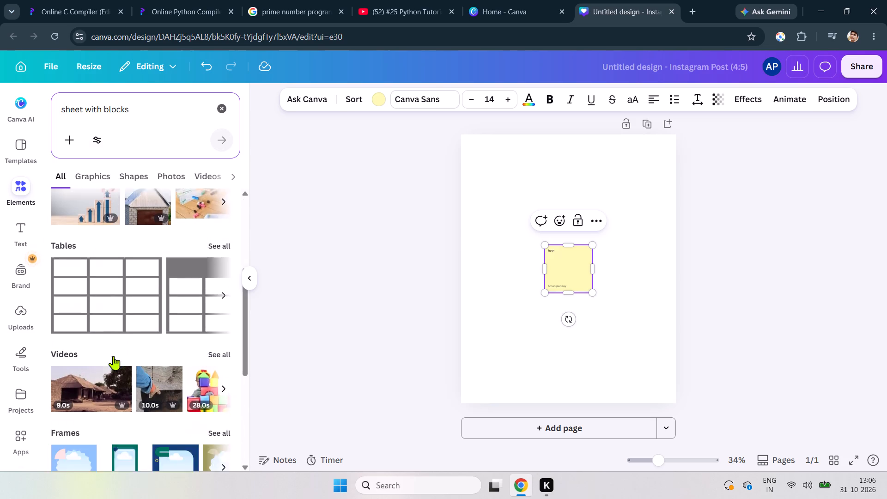
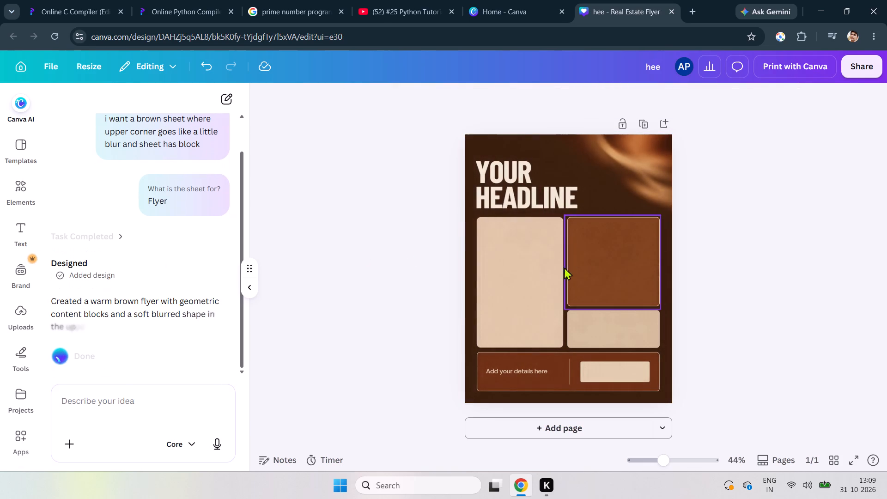
left_click(537, 285)
left_click(559, 188)
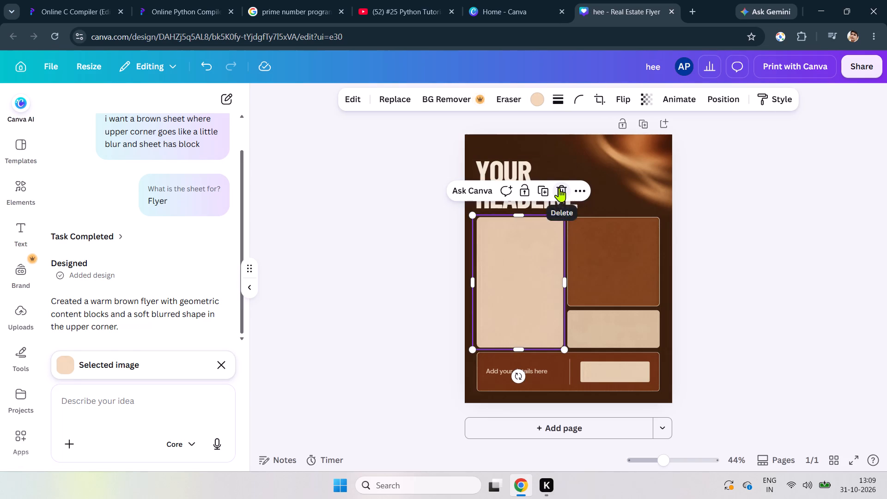
left_click(504, 174)
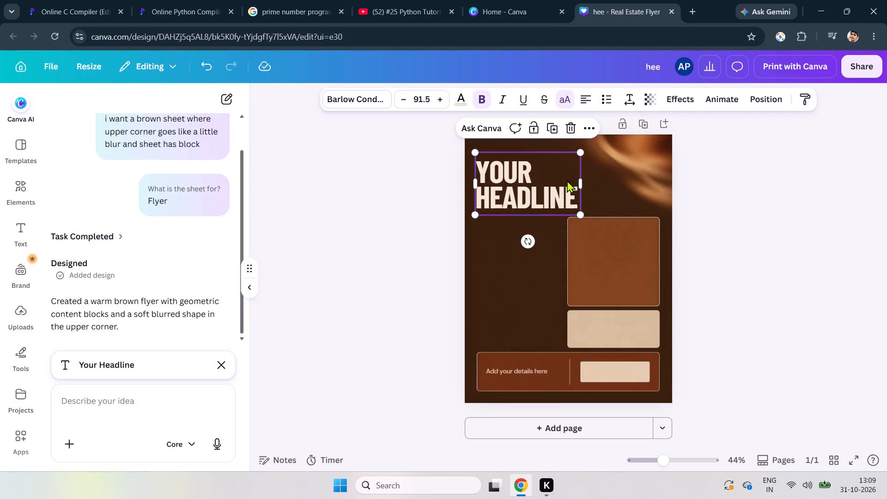
left_click(570, 127)
left_click(590, 260)
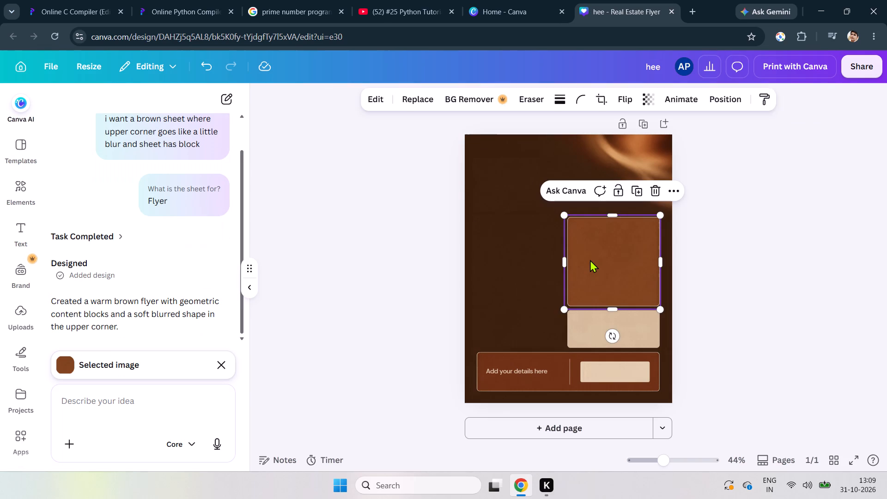
left_click(655, 189)
left_click(612, 329)
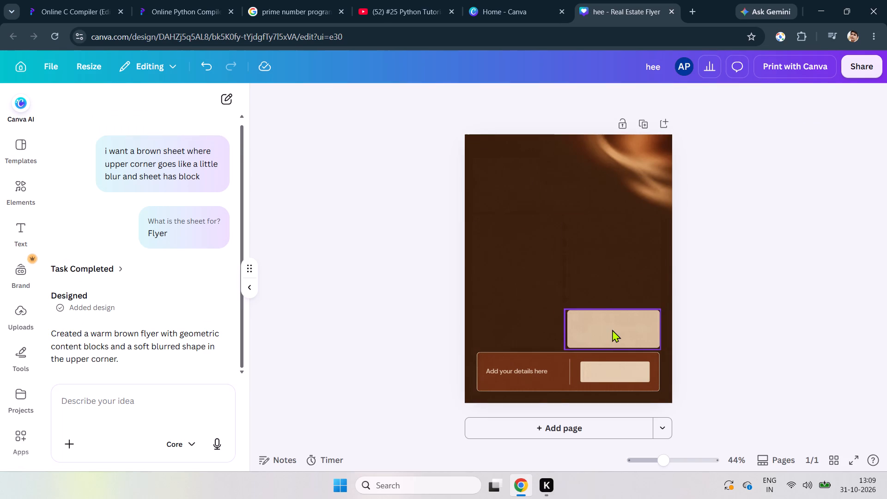
left_click(657, 280)
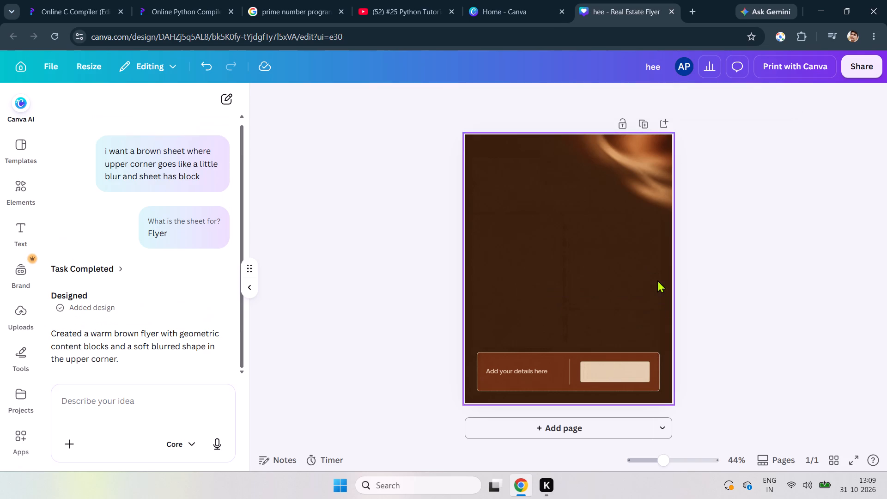
Delete the footer's beige box, brown panel and vertical divider line, keeping the "Add your details here" text.
left_click(597, 379)
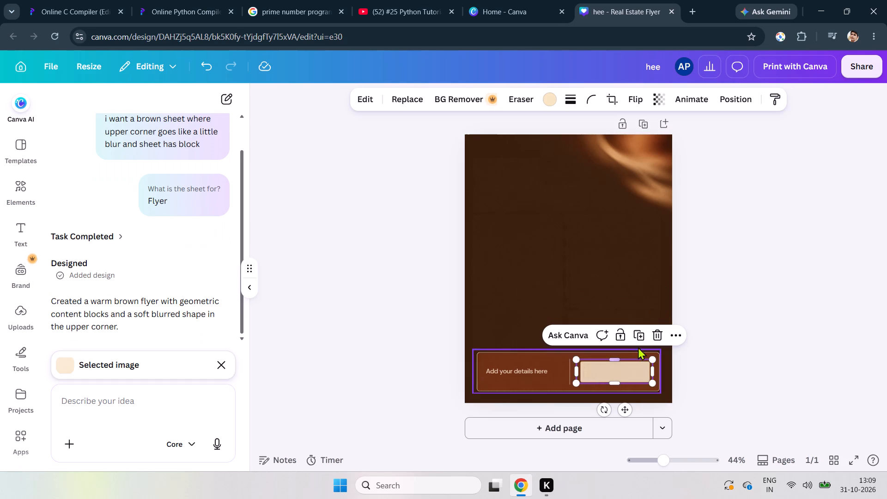
left_click(655, 336)
left_click(557, 372)
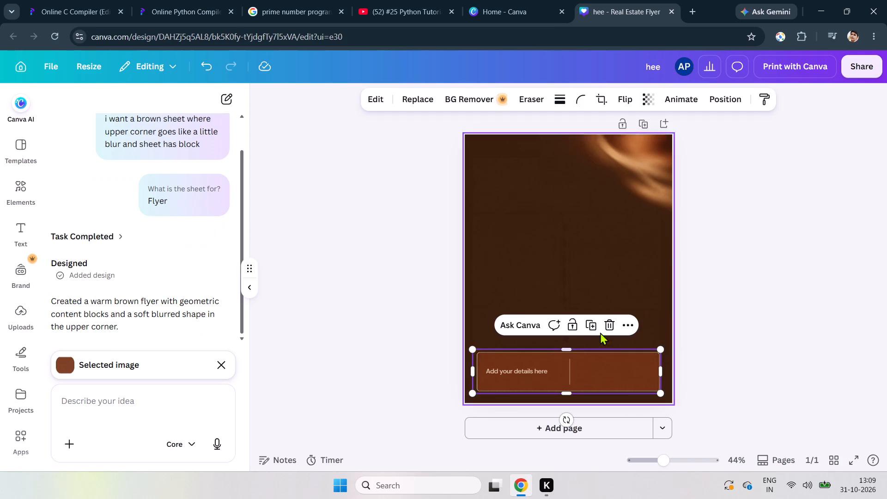
left_click(604, 328)
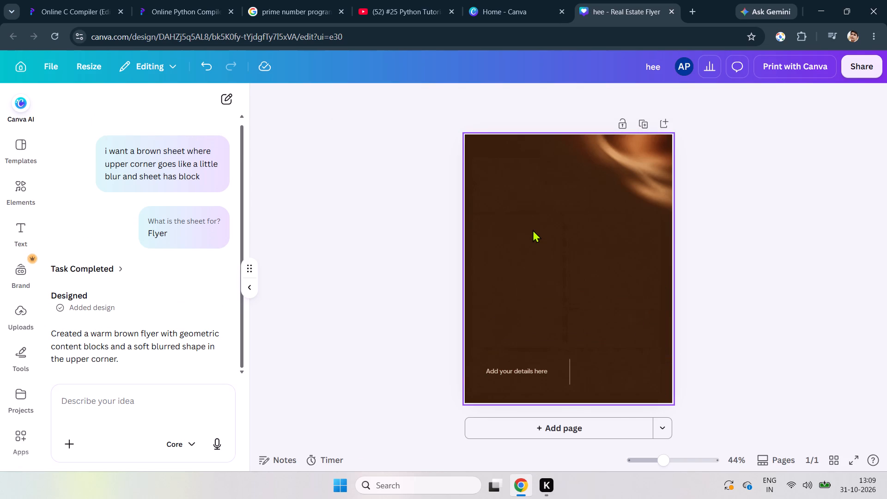
left_click_drag(522, 208, 522, 389)
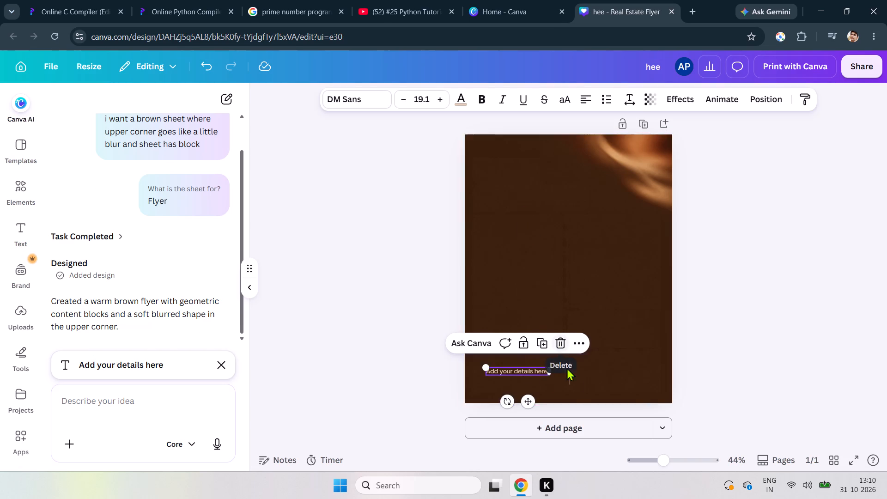
left_click(574, 378)
left_click(567, 378)
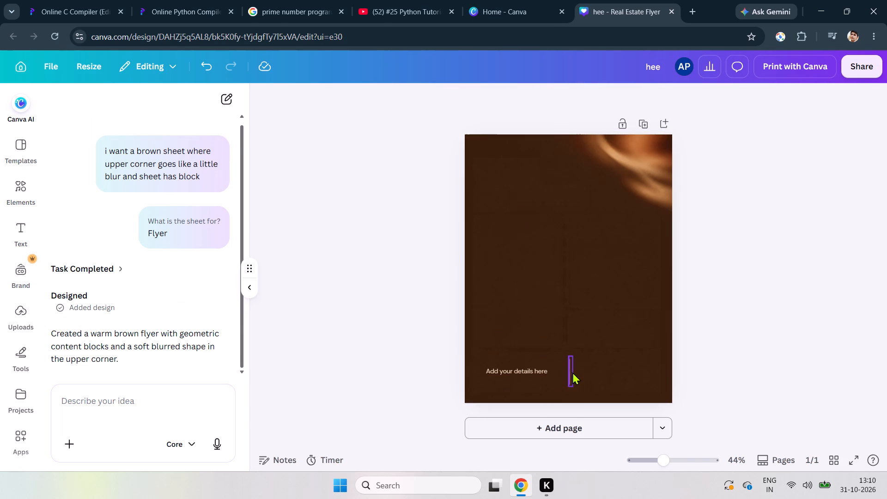
left_click(572, 372)
left_click(614, 328)
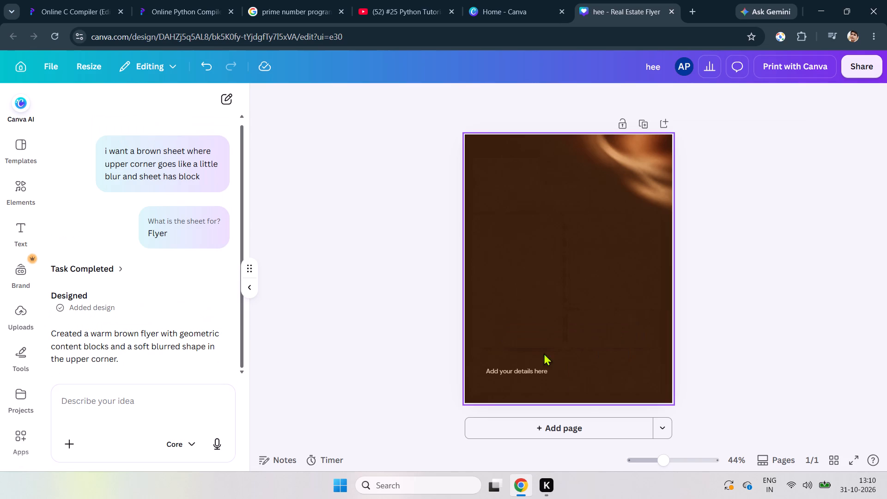
Shift the "Add your details here" text slightly toward the page's centre and replace its wording with "free delivery on orders above Rs. 99".
left_click_drag(523, 366, 545, 374)
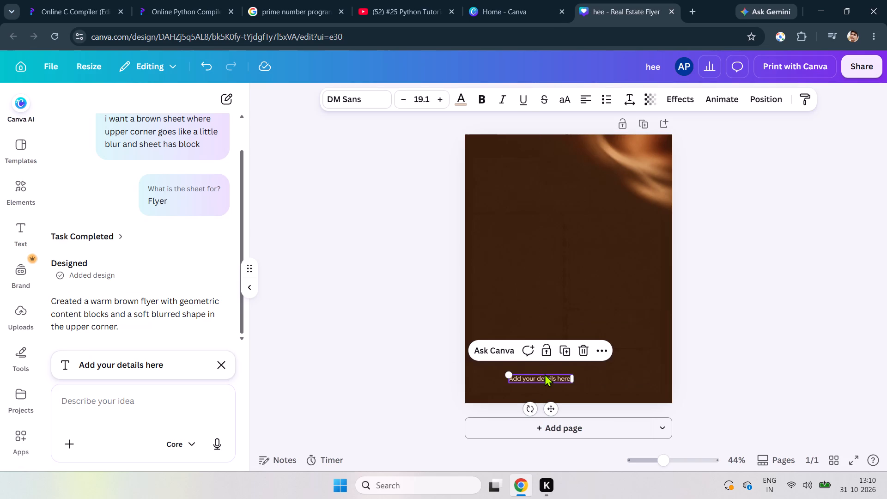
left_click(529, 377)
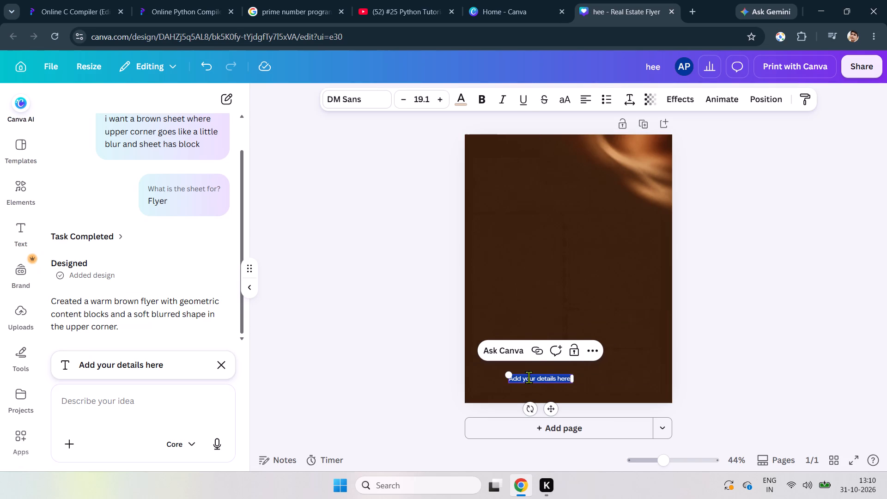
type("free")
key("space")
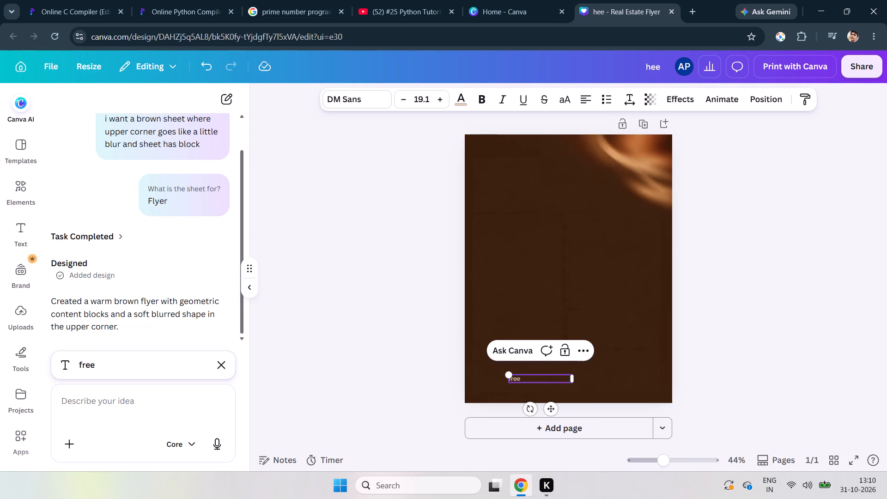
type("delivery")
key("space")
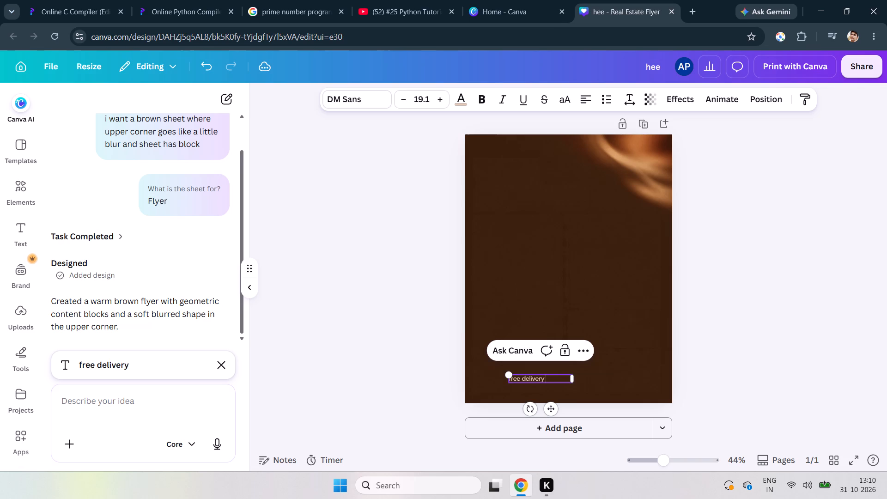
type("on orders")
key("space")
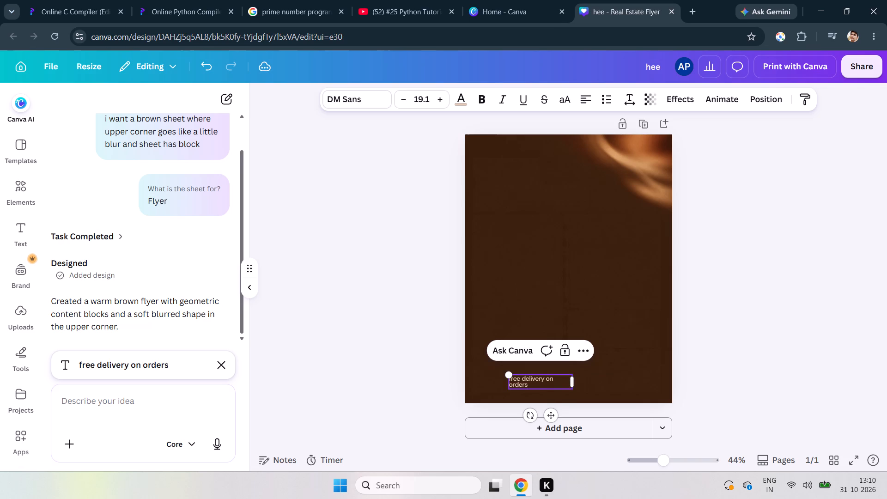
type("above")
key("space")
key("shift+r")
key("s")
type(". 99")
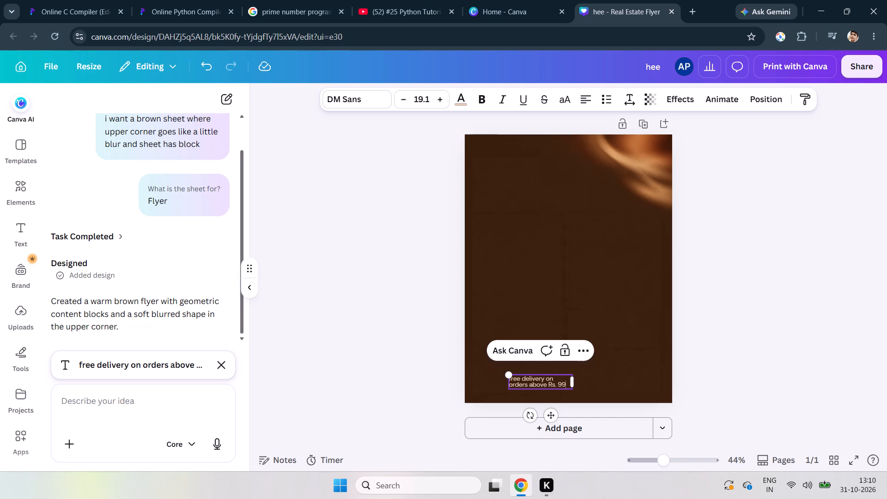
Format the free delivery text in bold at font size 27.1.
triple_click(523, 384)
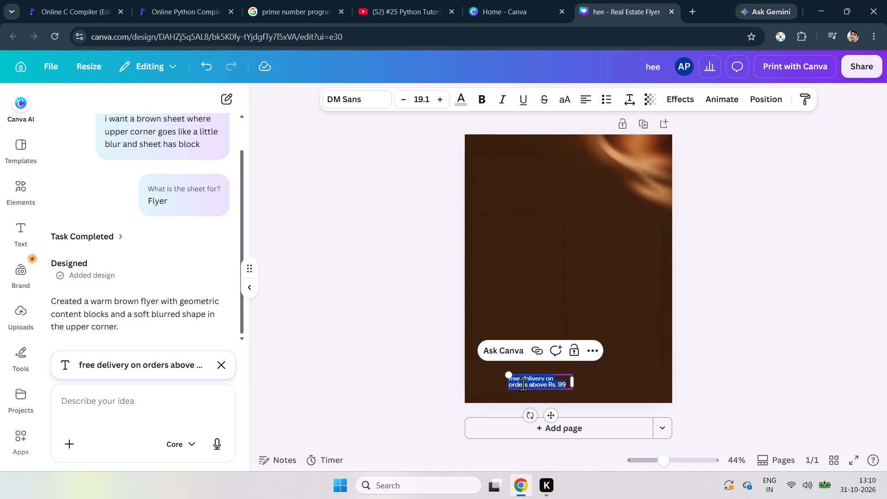
triple_click(440, 97)
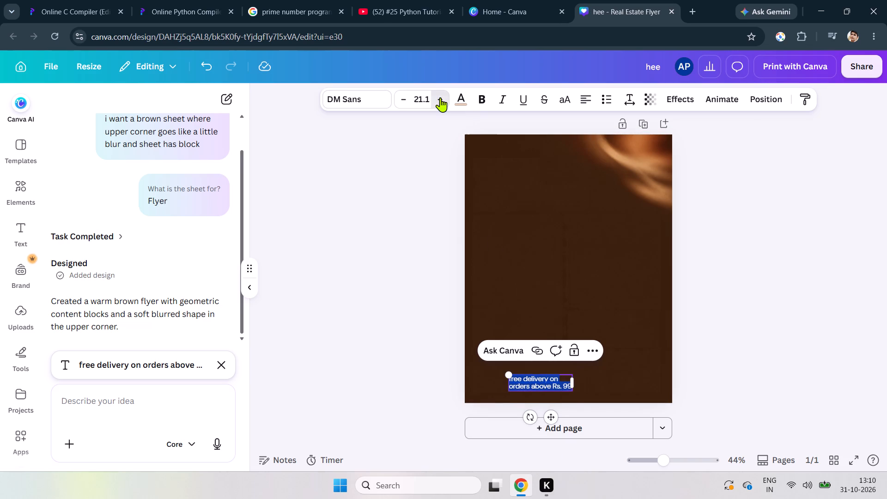
double_click(440, 97)
triple_click(440, 97)
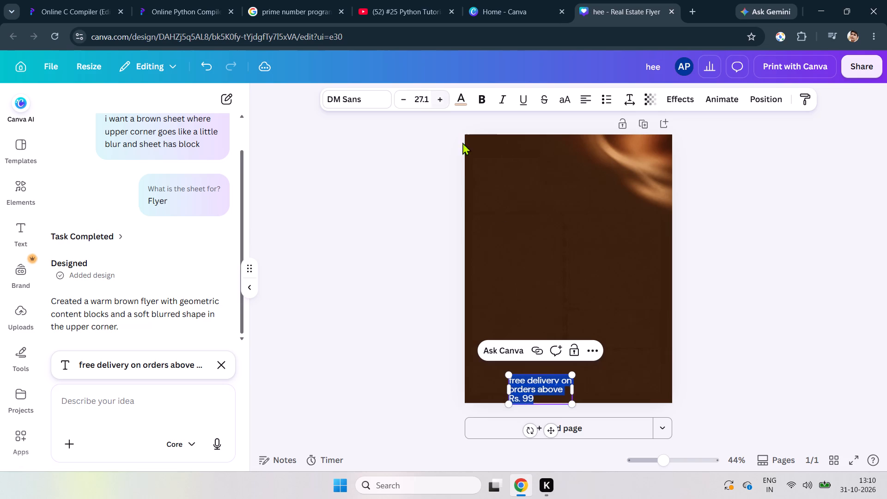
left_click(502, 383)
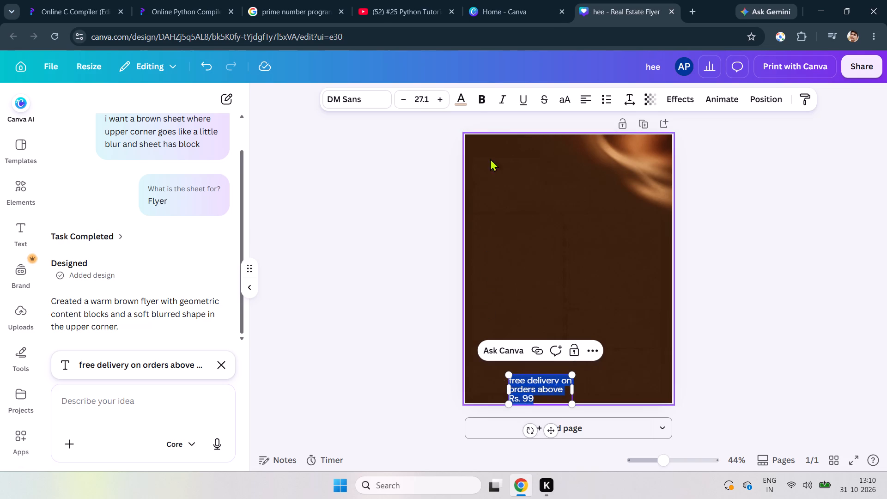
left_click(482, 96)
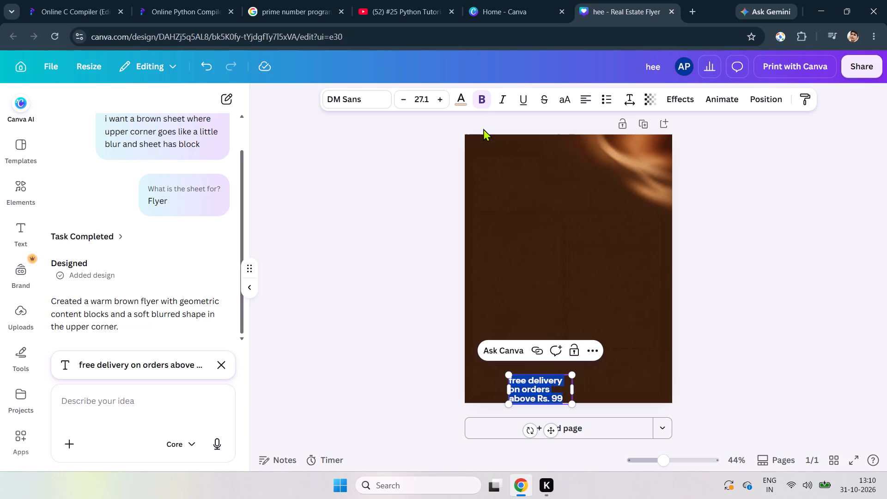
left_click(602, 367)
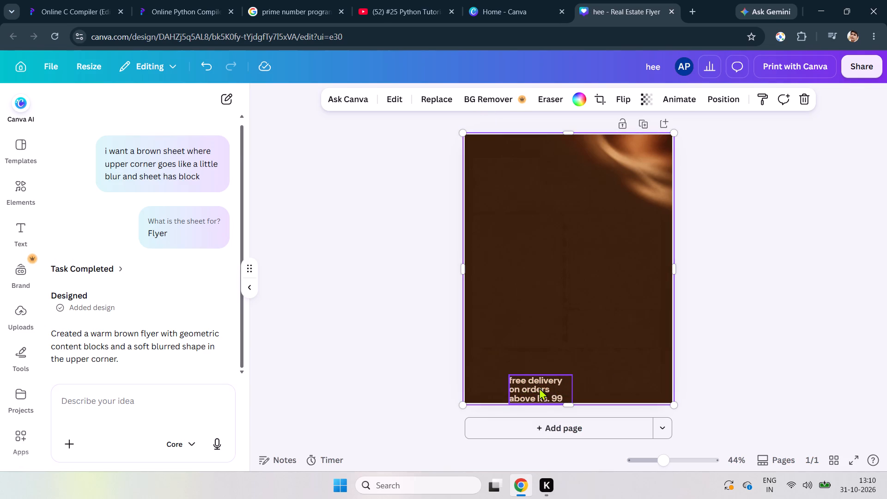
Enlarge the free delivery text box from its upper corner to a font size of about 38.8.
left_click(509, 387)
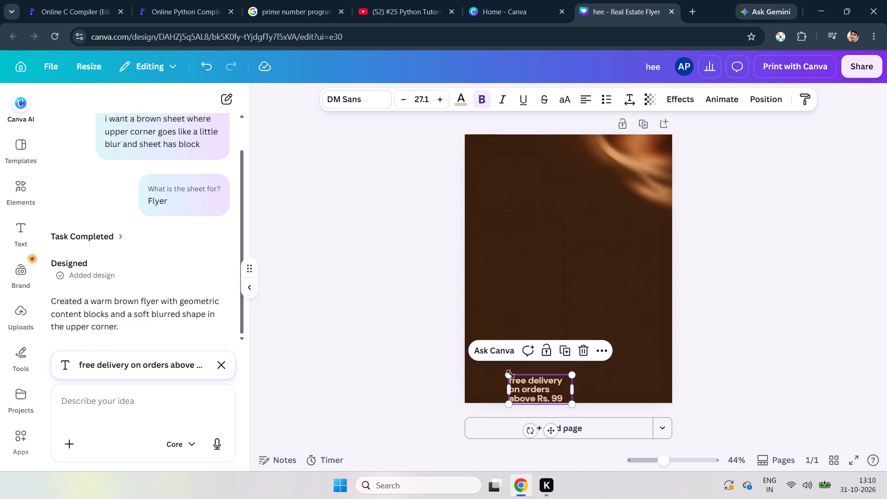
left_click_drag(508, 374, 477, 370)
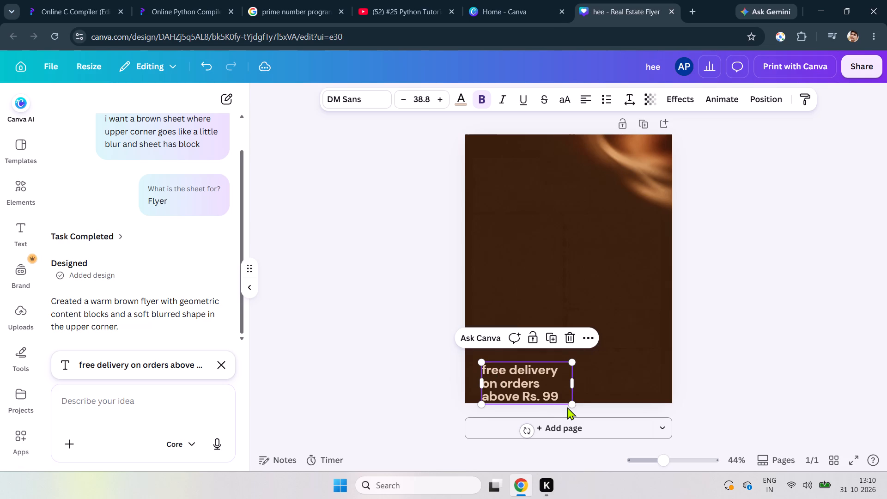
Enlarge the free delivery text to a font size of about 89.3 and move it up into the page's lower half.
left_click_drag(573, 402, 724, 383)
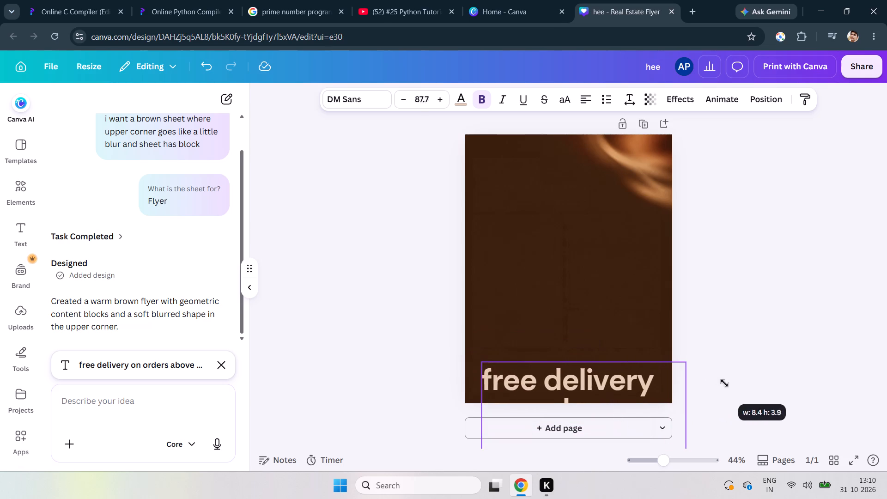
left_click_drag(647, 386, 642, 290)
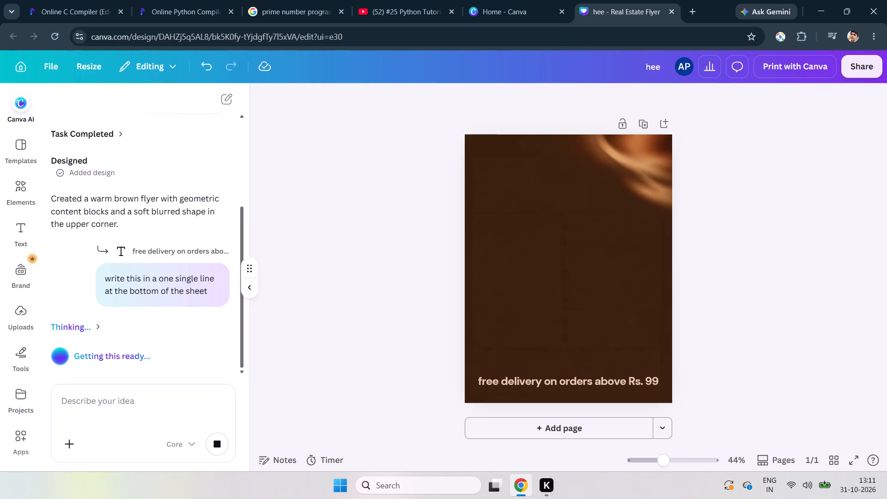
Shift the single-line free delivery text slightly lower and toward the page's right edge.
left_click_drag(603, 378, 602, 382)
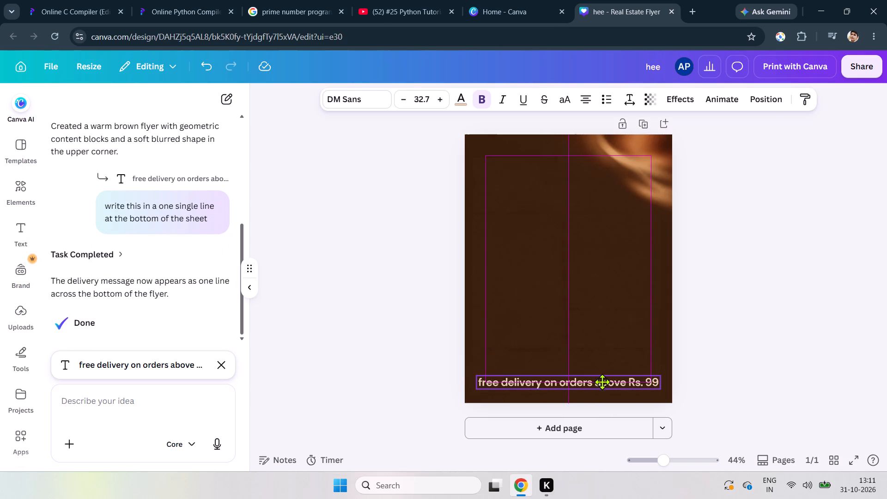
left_click_drag(602, 382, 608, 382)
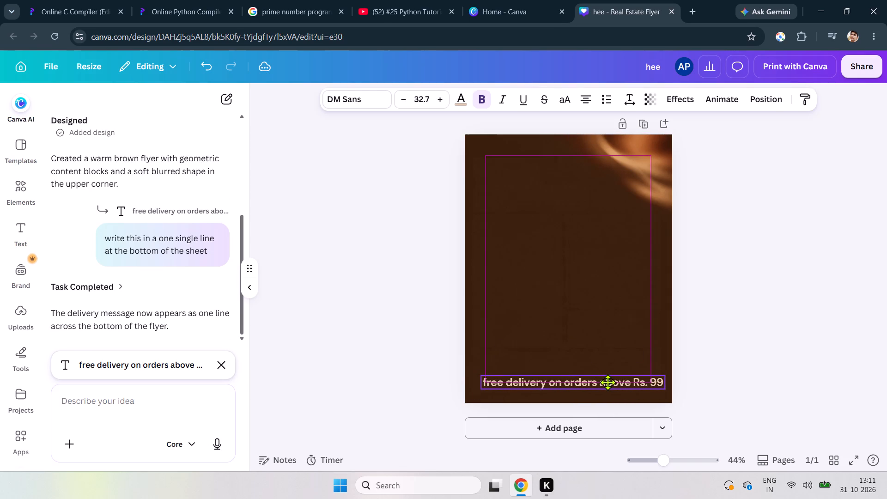
left_click_drag(608, 382, 608, 383)
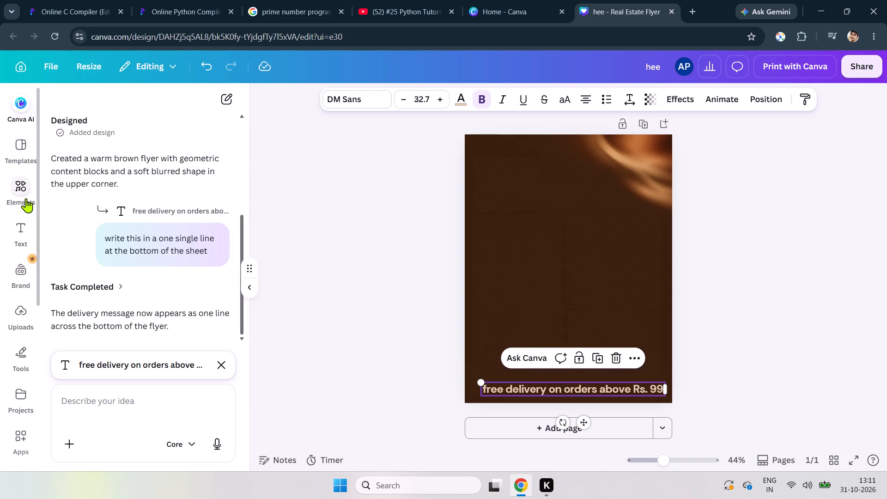
Search the elements for "A dosa Thali" and insert the photo of a rolled dosa with side bowls on a banana leaf.
left_click(26, 198)
left_click(104, 115)
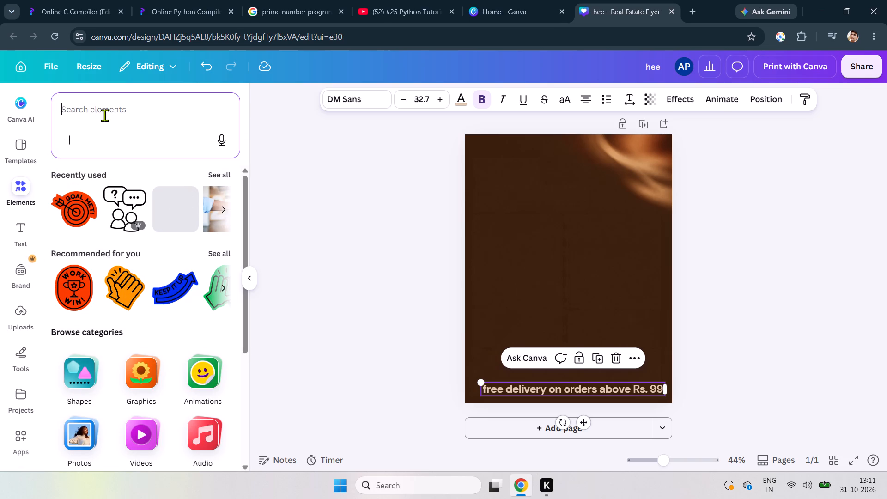
key("BackSpace")
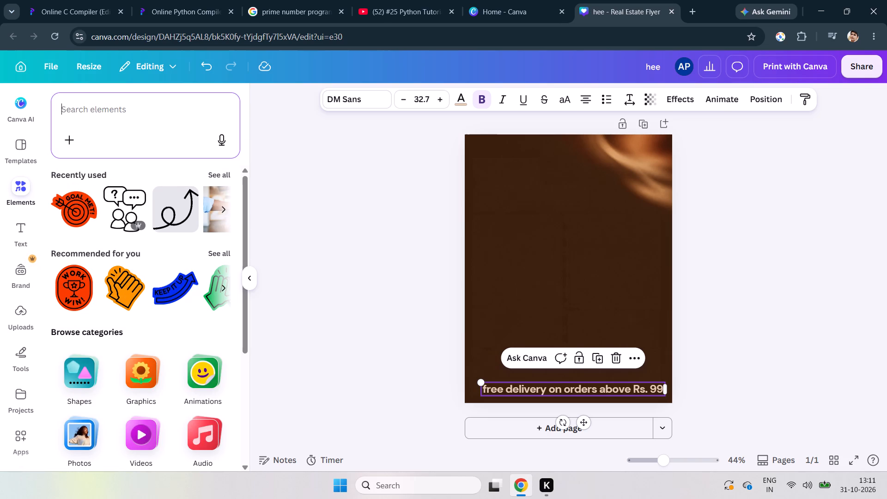
type("A dosa")
key("space")
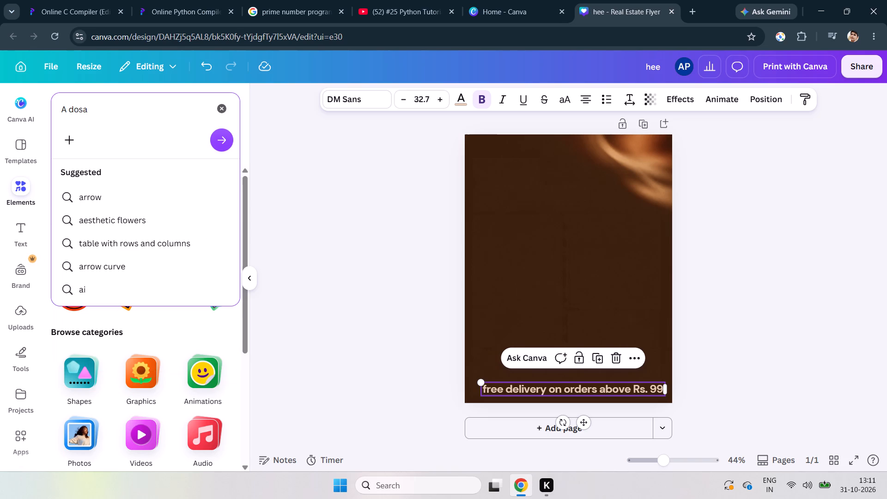
type("Thali")
key("Return")
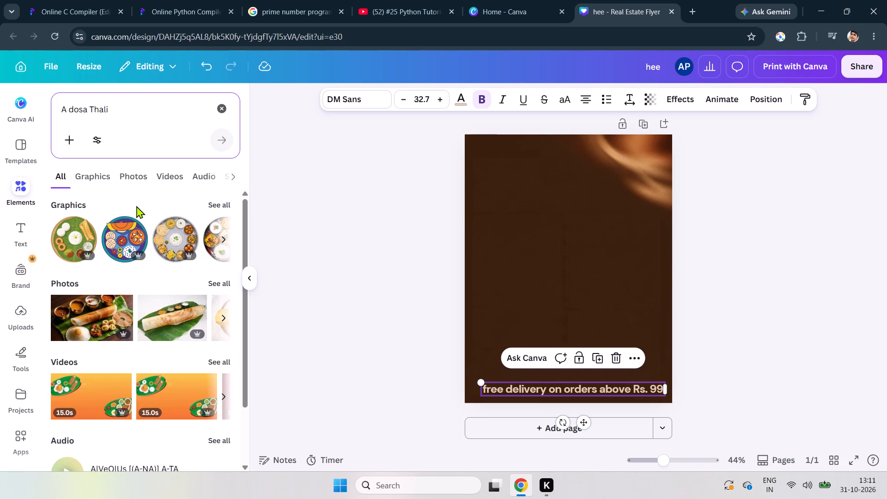
left_click(224, 319)
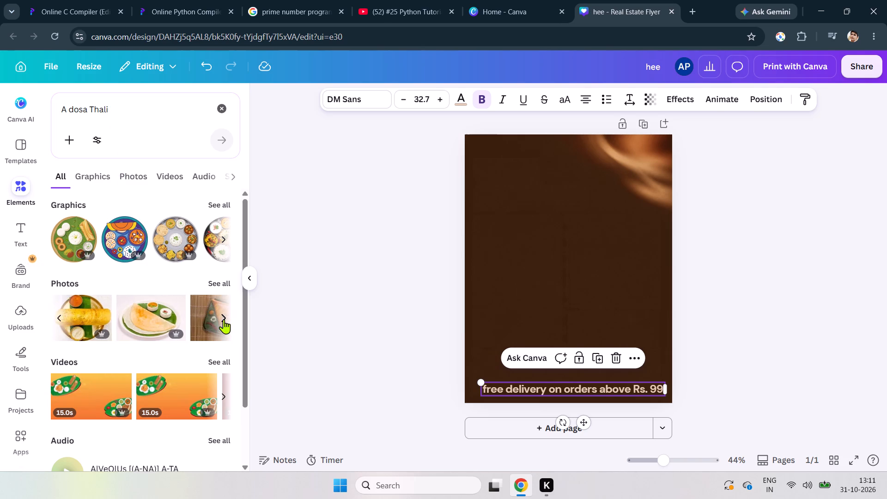
left_click(224, 319)
left_click(224, 319)
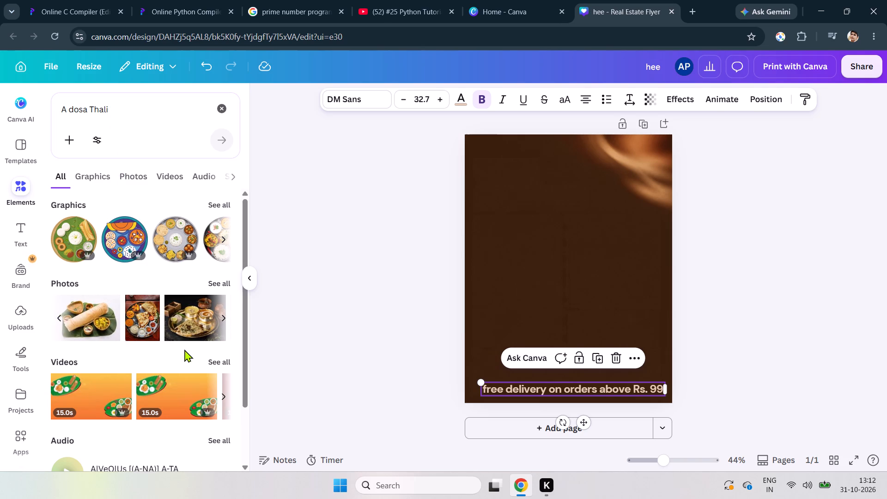
left_click(105, 312)
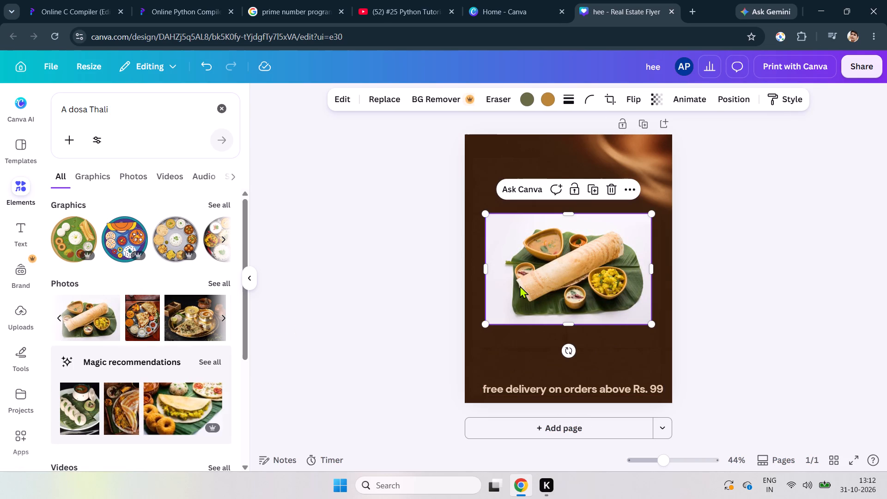
Enlarge the dosa photo to nearly the page's width, place it just above the free delivery text, and extend its upper edge.
left_click_drag(572, 271, 561, 280)
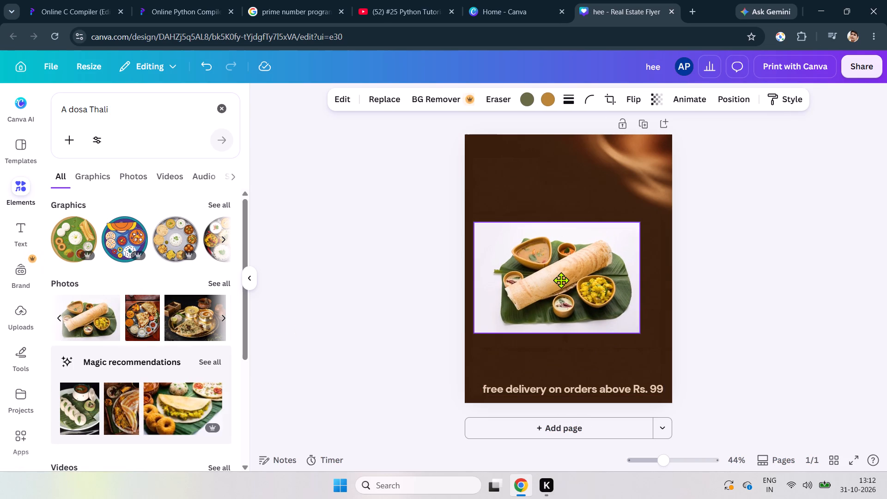
left_click_drag(561, 280, 563, 278)
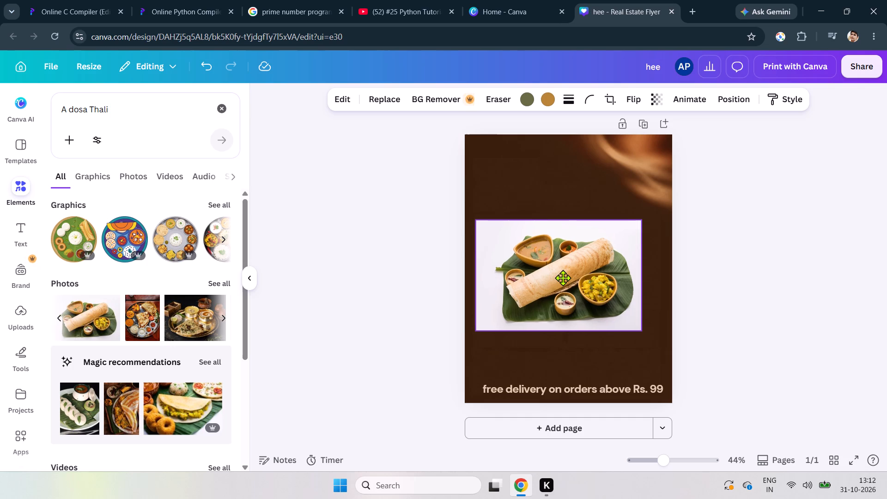
left_click_drag(563, 278, 567, 266)
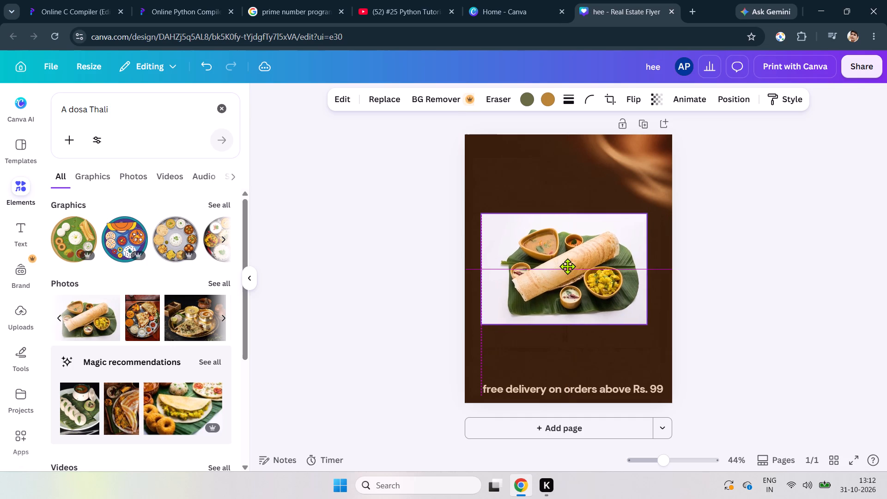
left_click_drag(567, 266, 567, 265)
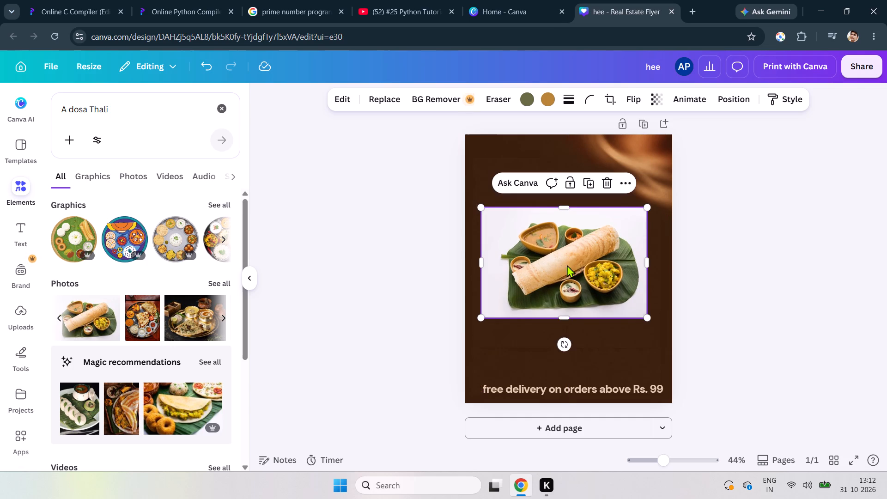
left_click_drag(648, 322, 656, 351)
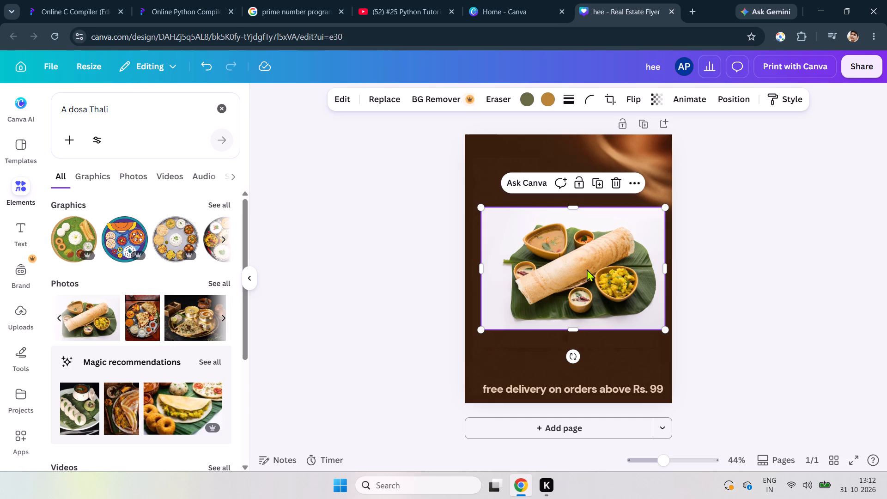
left_click_drag(587, 269, 575, 285)
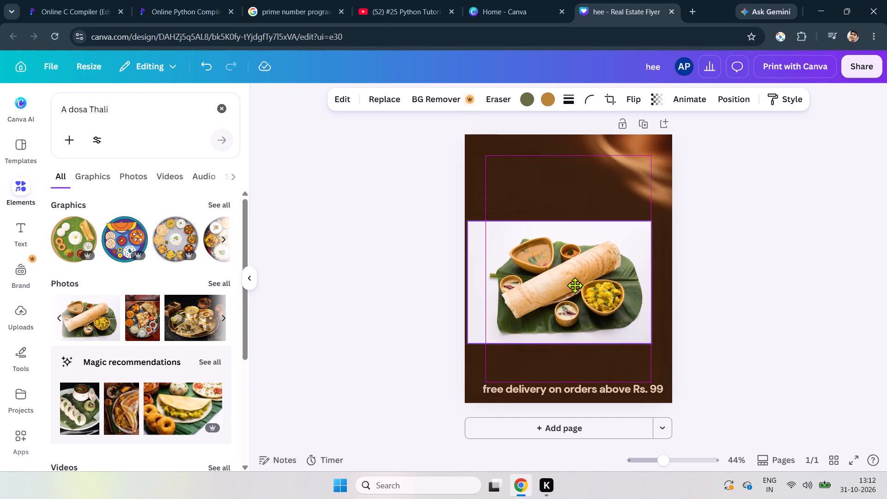
left_click_drag(575, 285, 574, 300)
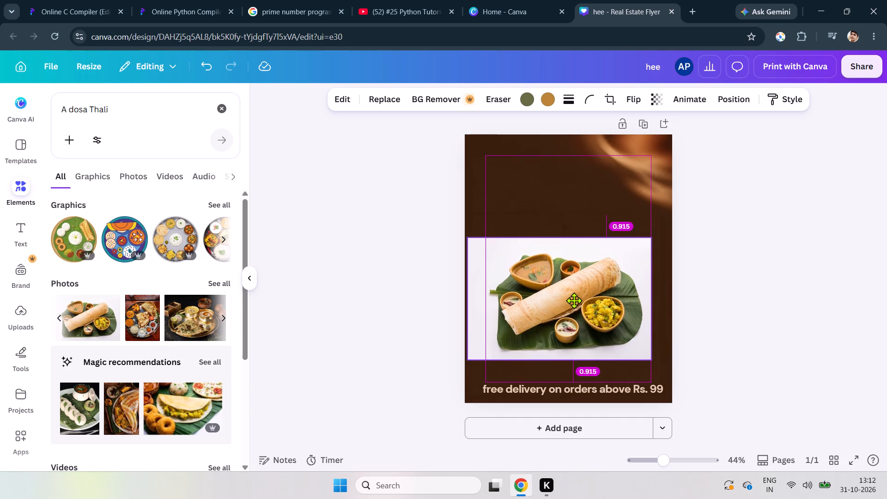
left_click_drag(574, 300, 578, 297)
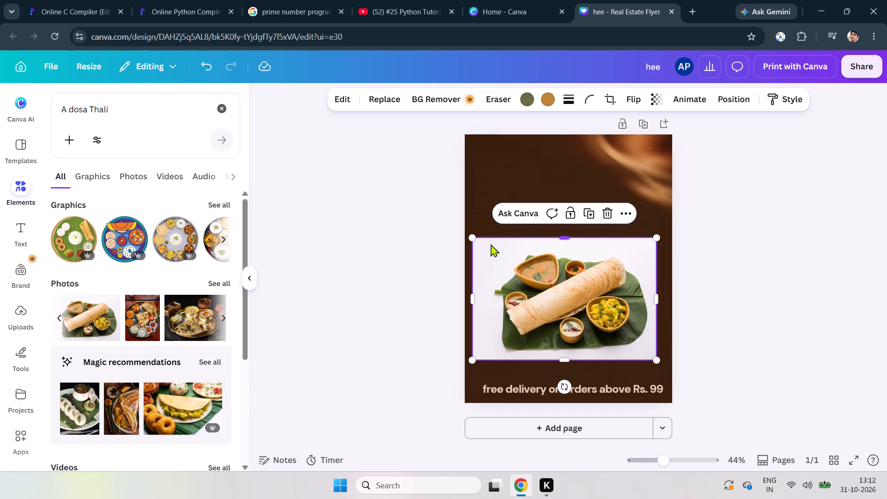
left_click_drag(508, 237, 510, 222)
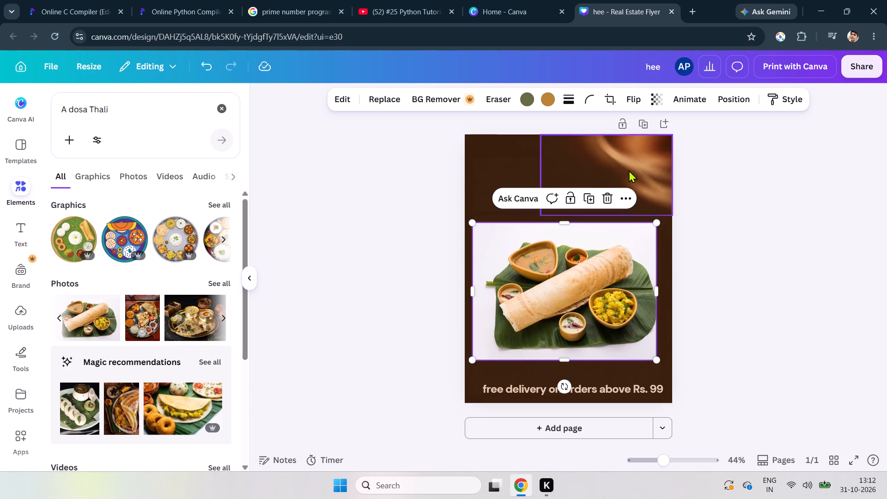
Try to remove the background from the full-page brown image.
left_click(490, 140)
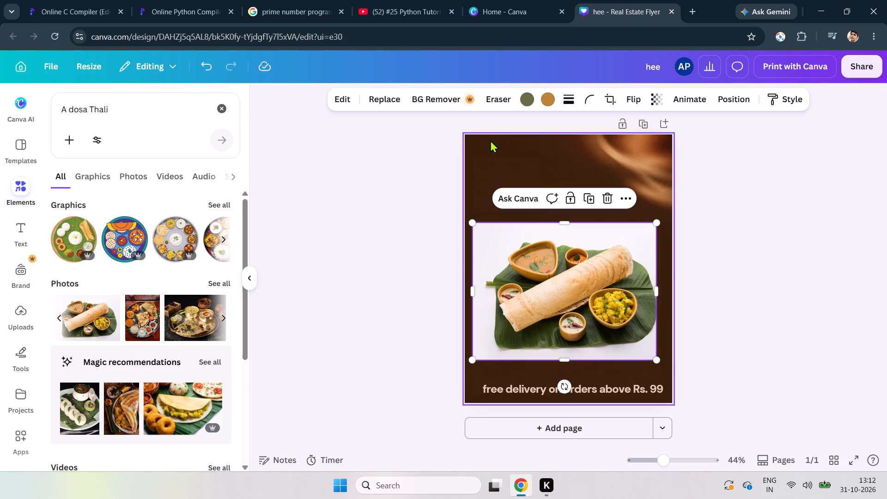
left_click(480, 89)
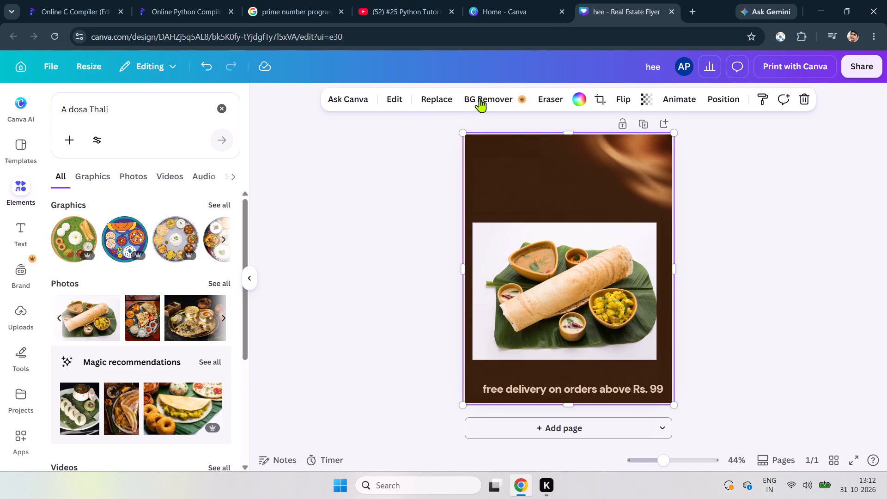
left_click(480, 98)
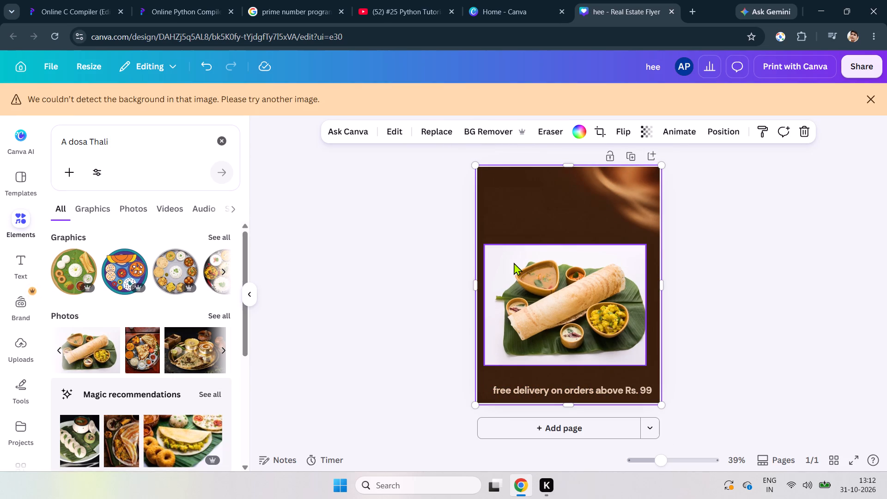
Remove the white background from the dosa photo.
left_click(492, 275)
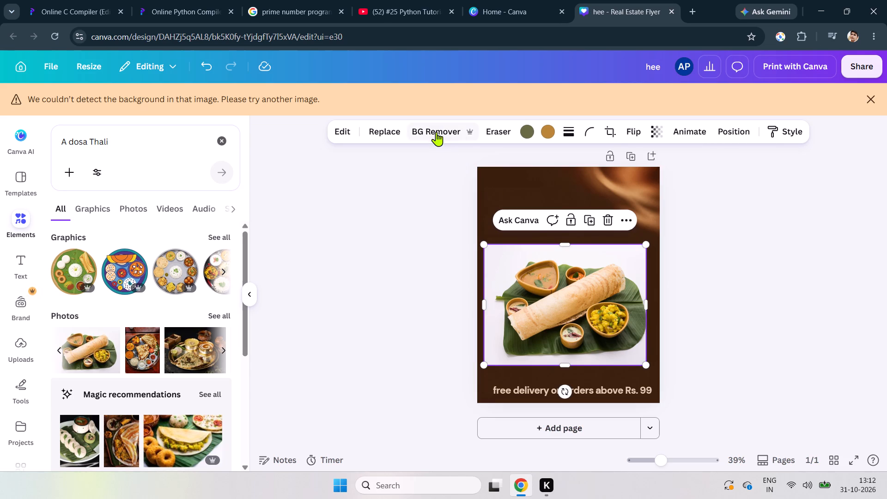
left_click(436, 132)
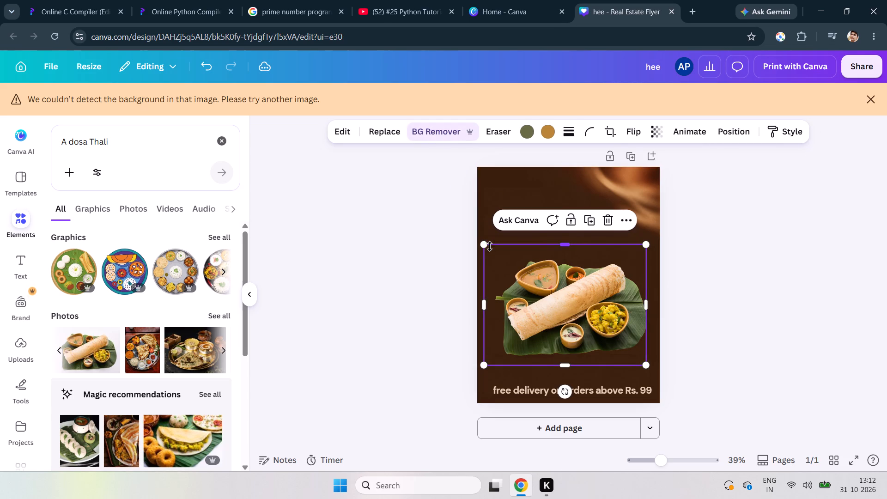
Move the dosa cut-out to the page's left edge above the free delivery text and enlarge it slightly from its upper-right corner.
left_click_drag(559, 300, 553, 288)
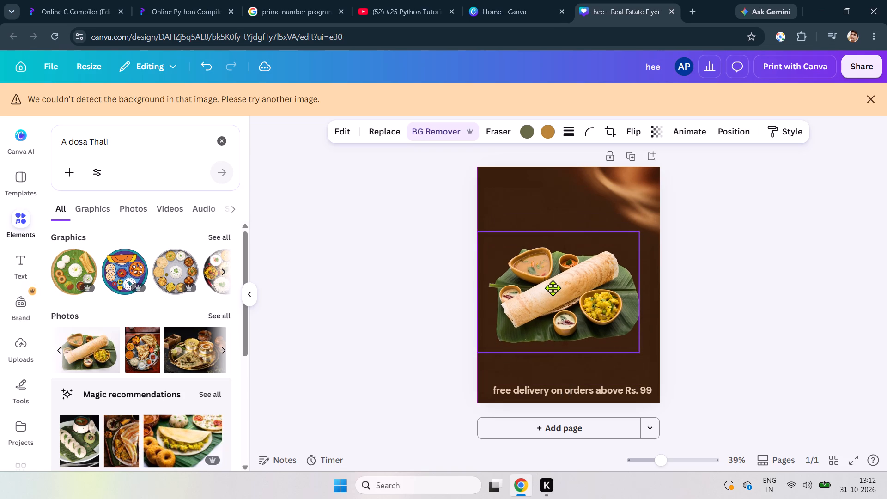
left_click_drag(553, 288, 553, 288)
left_click_drag(553, 288, 555, 303)
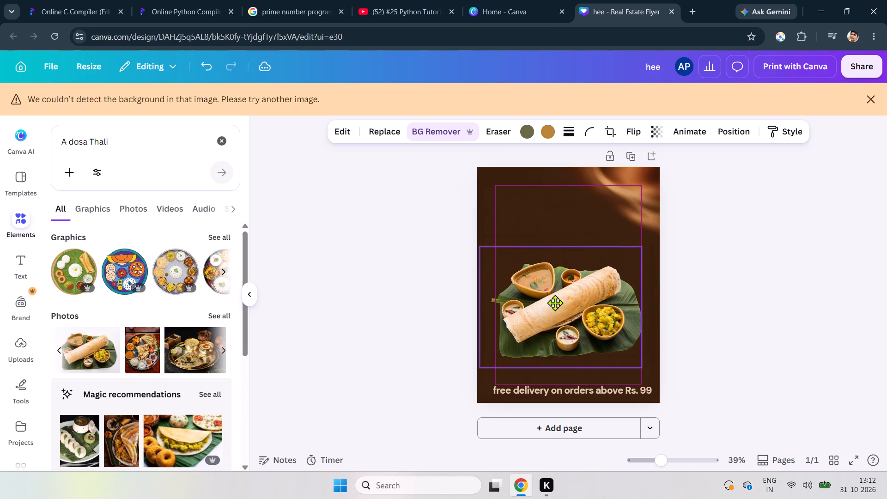
left_click_drag(555, 303, 553, 298)
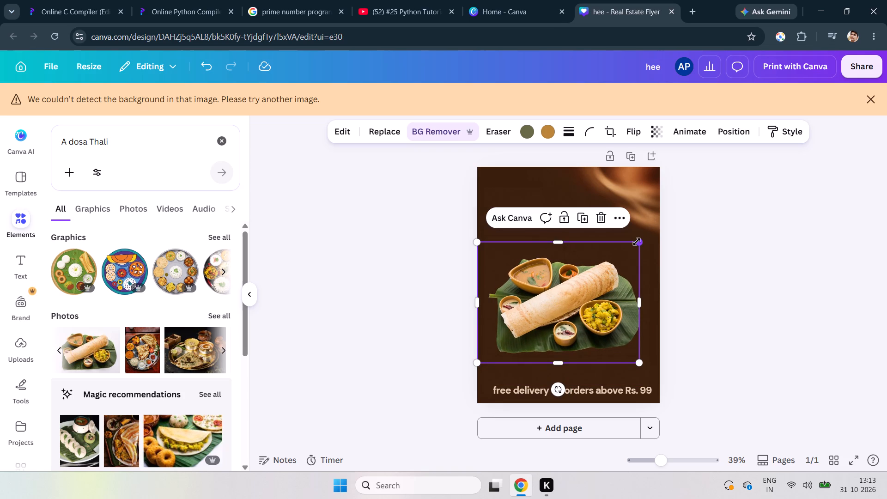
left_click_drag(637, 242, 648, 234)
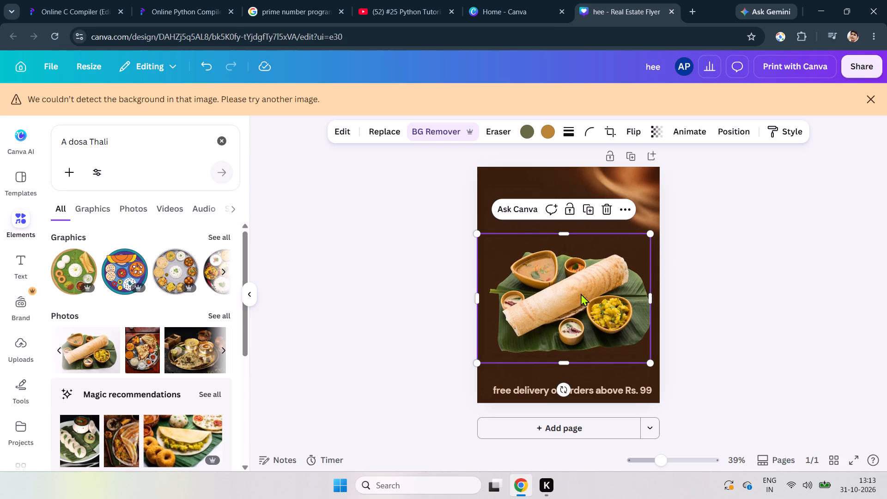
Move the dosa cut-out down and slightly left so it sits just above the free delivery text.
left_click_drag(581, 293, 577, 308)
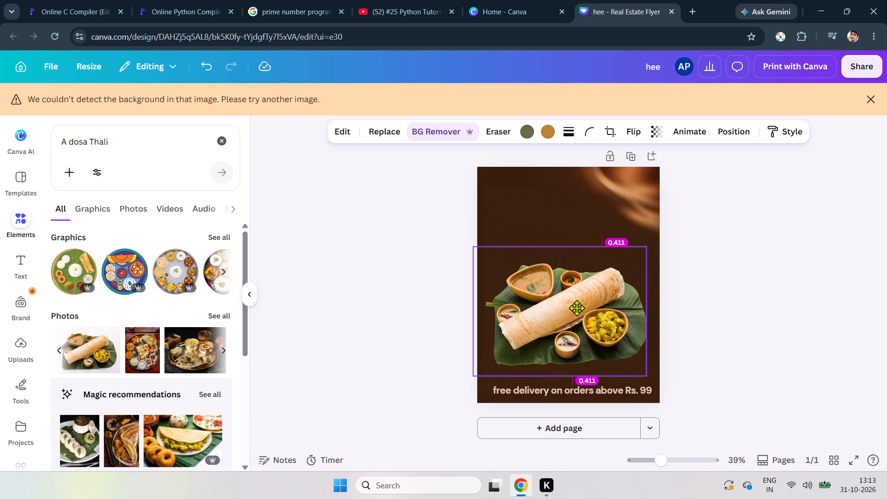
left_click_drag(577, 308, 577, 307)
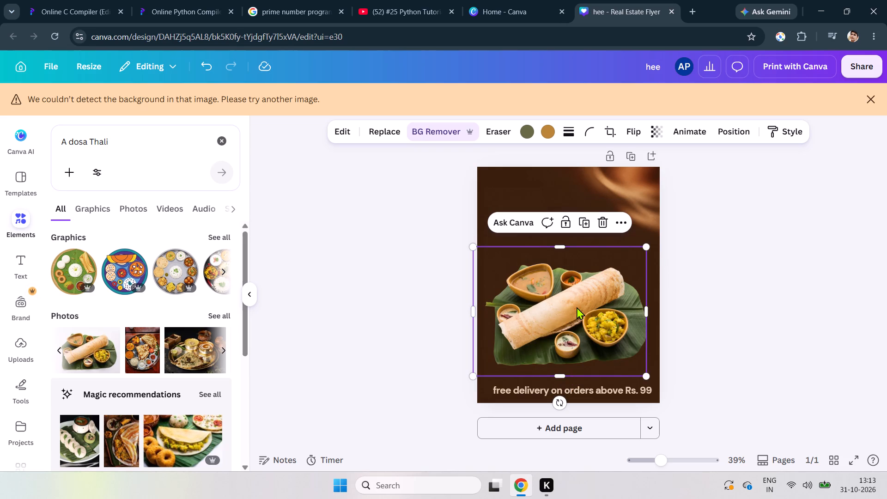
Shift the free delivery text line slightly left so it sits nearly centred across the page's bottom.
left_click(587, 178)
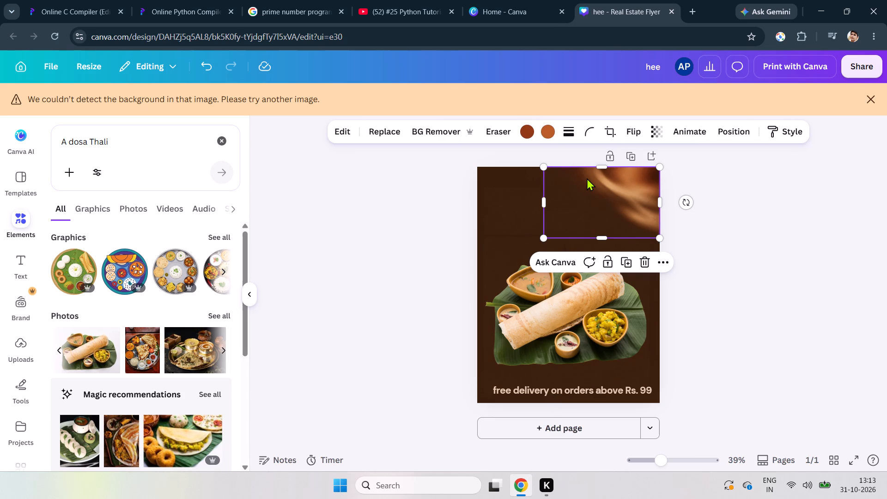
left_click_drag(565, 385, 559, 386)
left_click(559, 386)
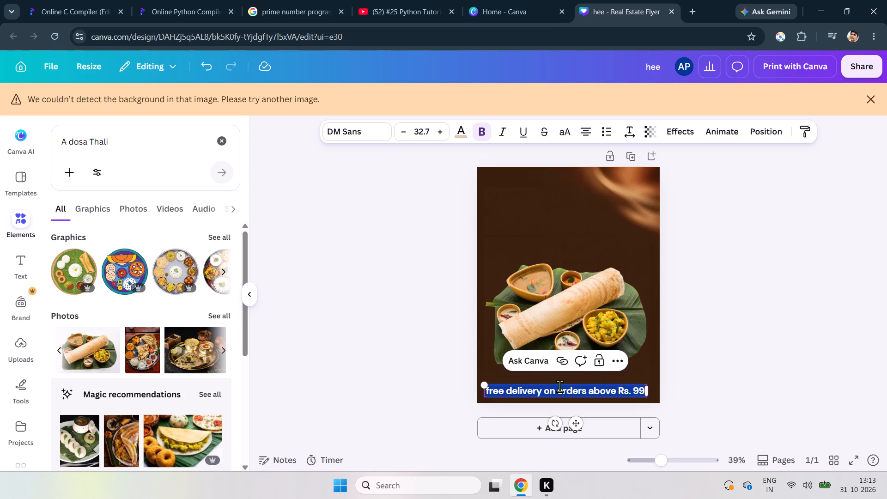
left_click(561, 313)
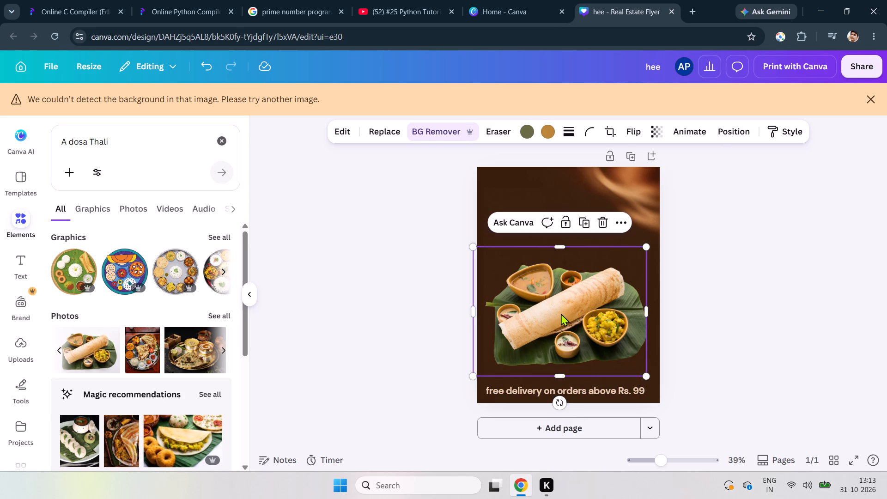
left_click(663, 234)
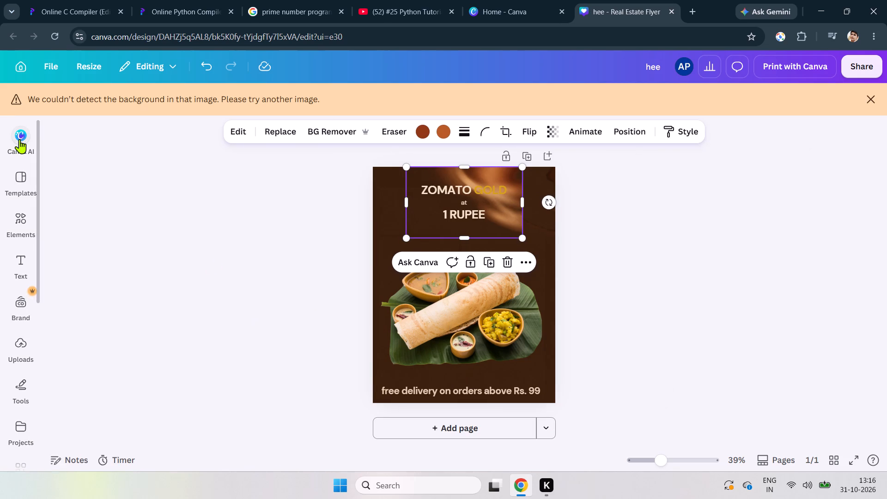
Move the ZOMATO GOLD heading slightly left so it lines up with the centre of the dosa thali image.
left_click(456, 189)
left_click_drag(456, 189, 445, 189)
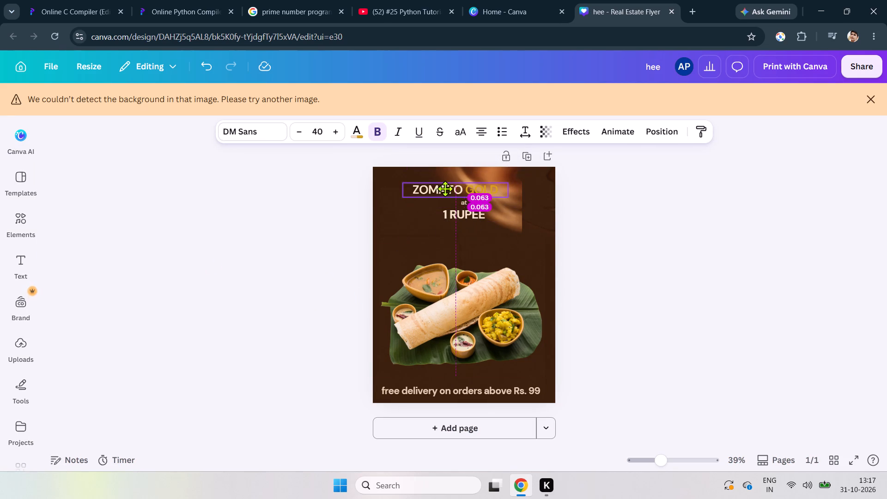
left_click_drag(445, 189, 444, 189)
Enlarge the whole ZOMATO GOLD heading to a font size of about 49 so it fits on one line, and deselect it.
triple_click(444, 189)
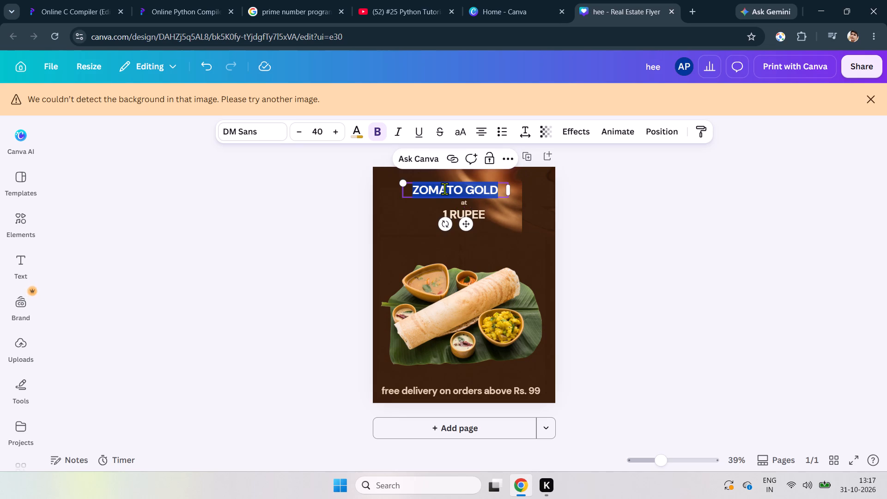
triple_click(333, 131)
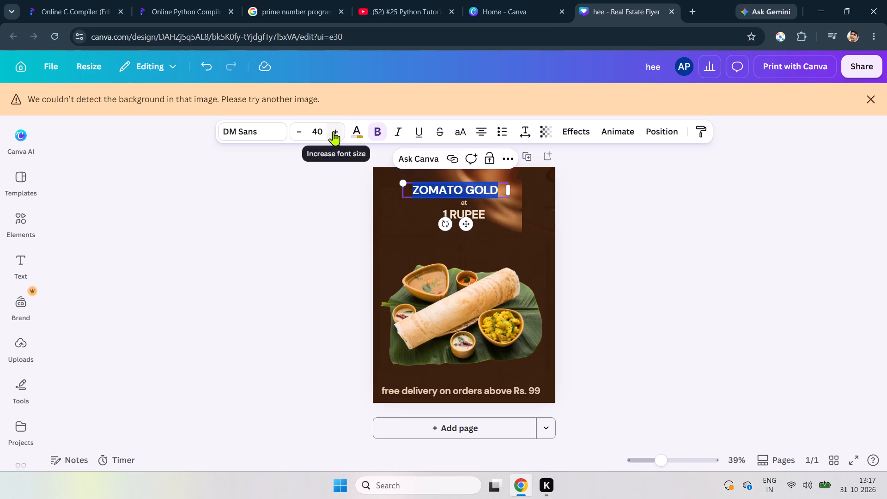
triple_click(333, 131)
left_click(333, 131)
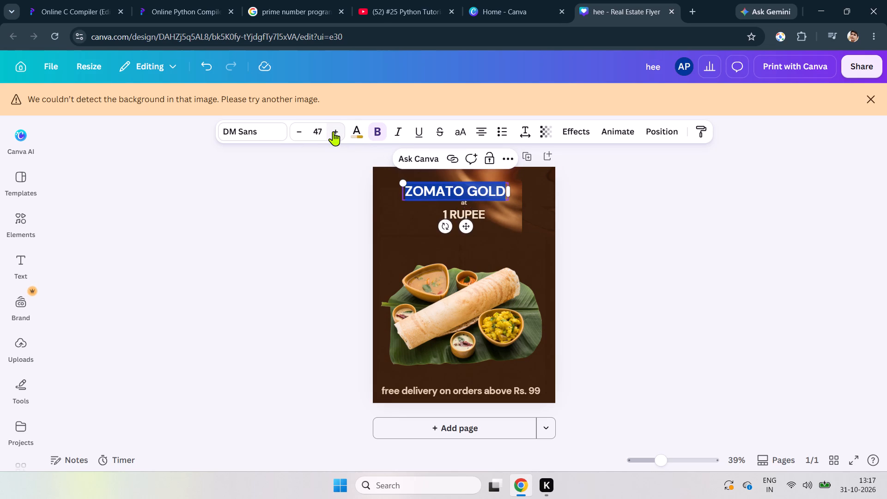
triple_click(337, 131)
double_click(337, 131)
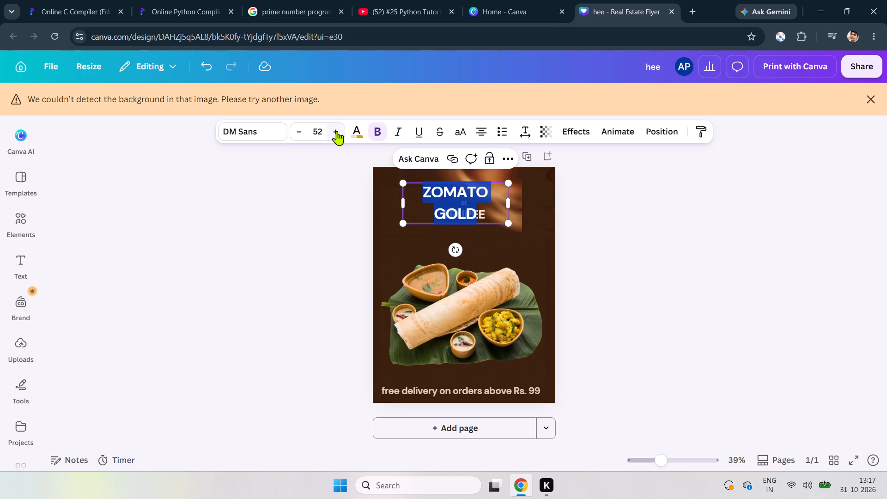
double_click(298, 132)
double_click(298, 132)
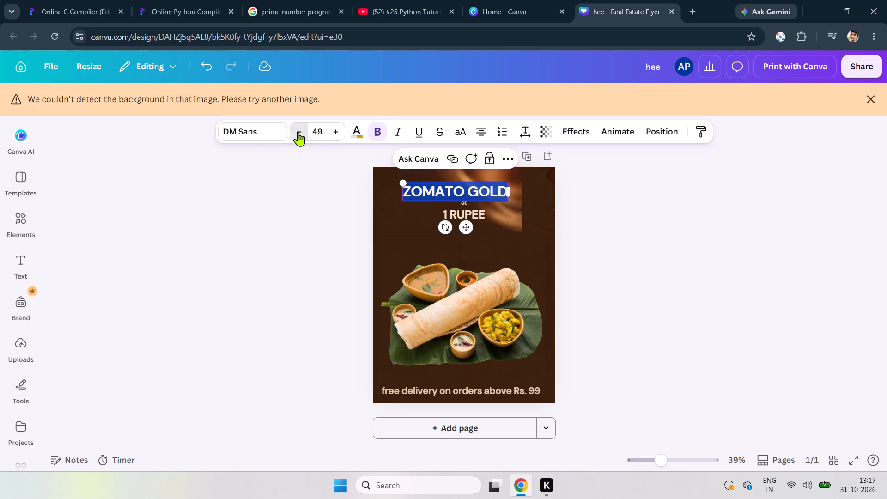
left_click(392, 225)
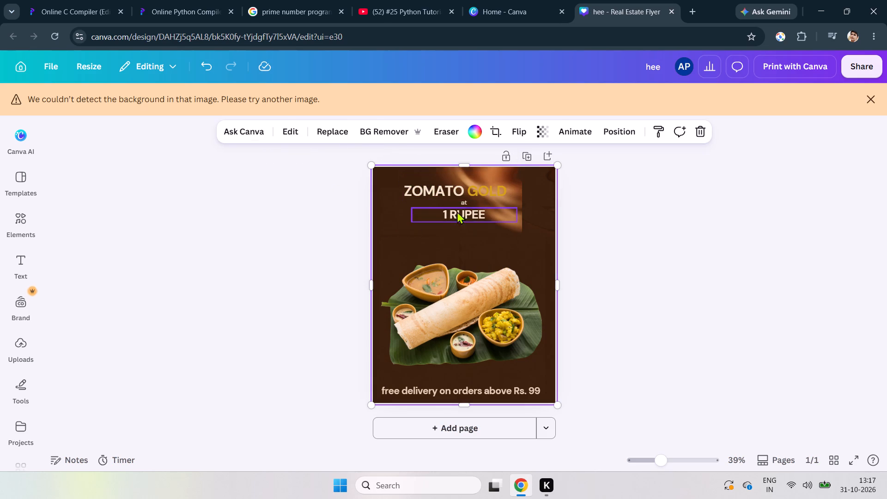
Move the 1 RUPEE text down and slightly left, leaving more space below the ZOMATO GOLD heading.
left_click_drag(469, 207, 453, 218)
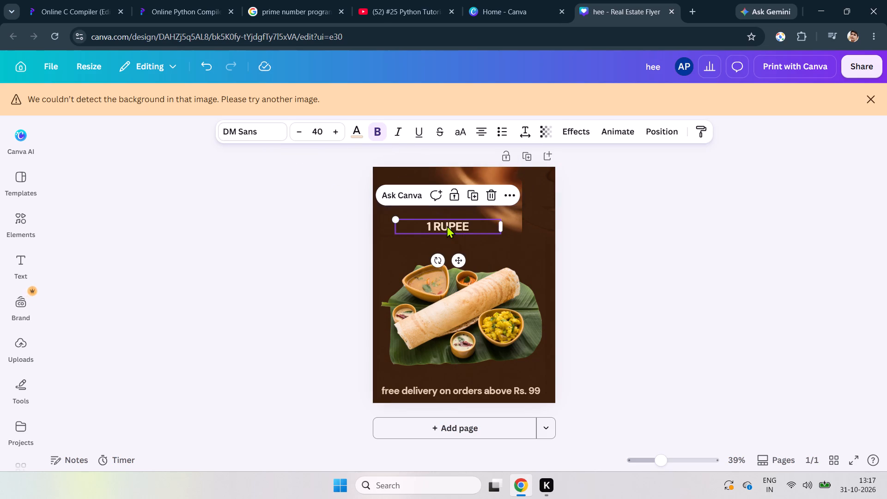
Enlarge the 1 RUPEE text to a font size of about 62.
double_click(447, 225)
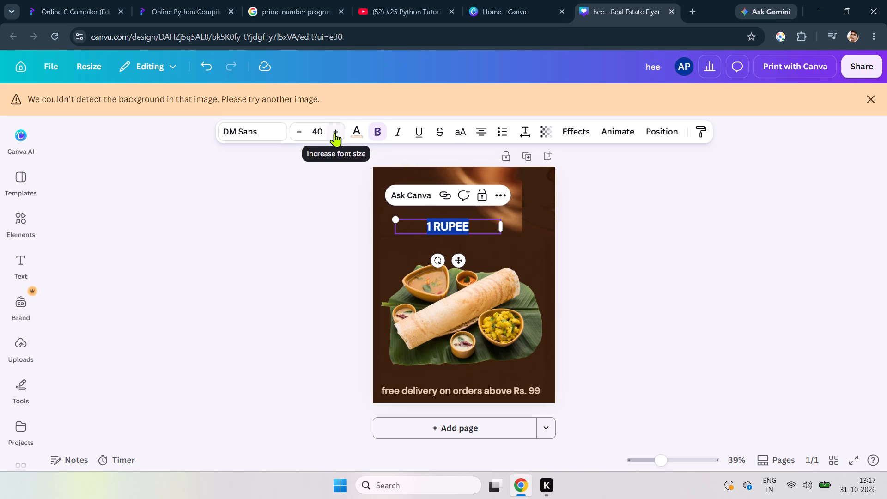
triple_click(334, 133)
triple_click(334, 133)
left_click(334, 133)
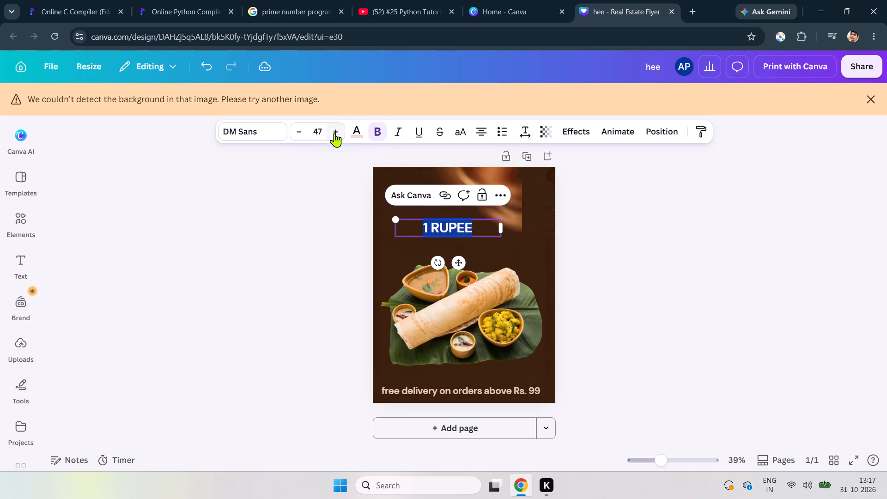
triple_click(334, 133)
triple_click(334, 133)
left_click(334, 133)
triple_click(334, 133)
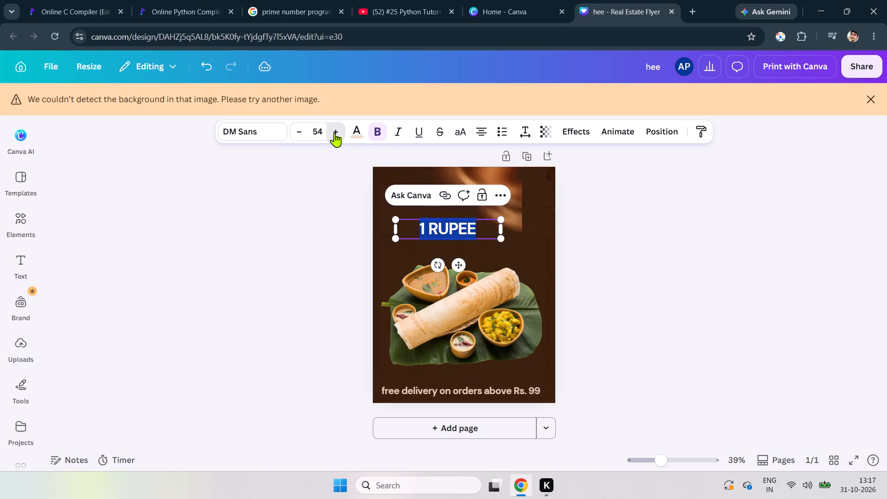
triple_click(334, 133)
double_click(334, 133)
triple_click(334, 133)
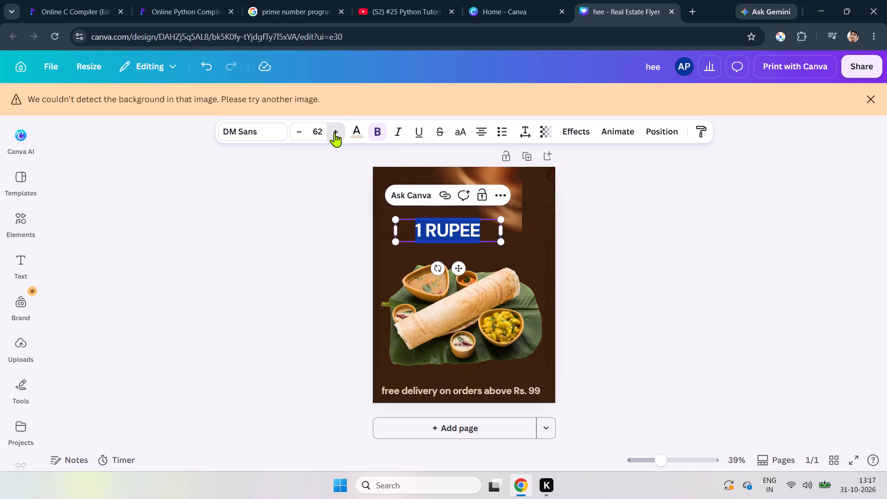
Enlarge the 1 RUPEE text to a font size of 93.
triple_click(334, 133)
triple_click(334, 133)
triple_click(334, 133)
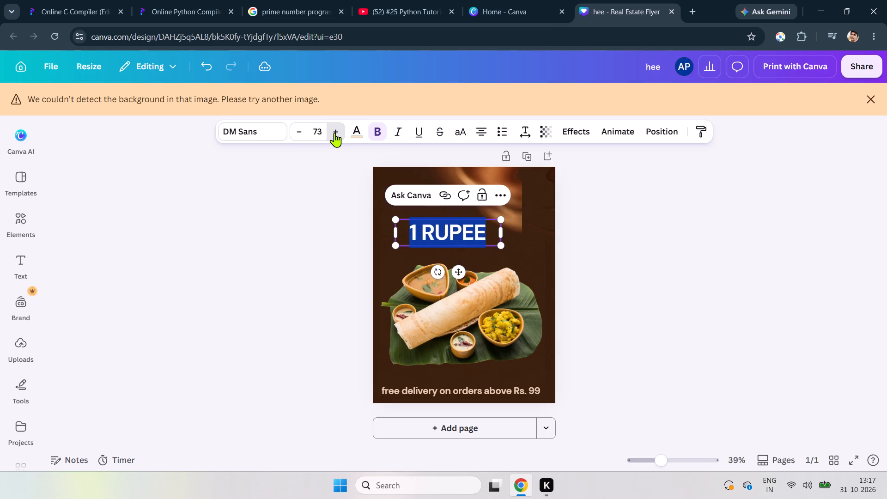
triple_click(334, 133)
triple_click(334, 133)
triple_click(334, 133)
triple_click(334, 133)
triple_click(334, 133)
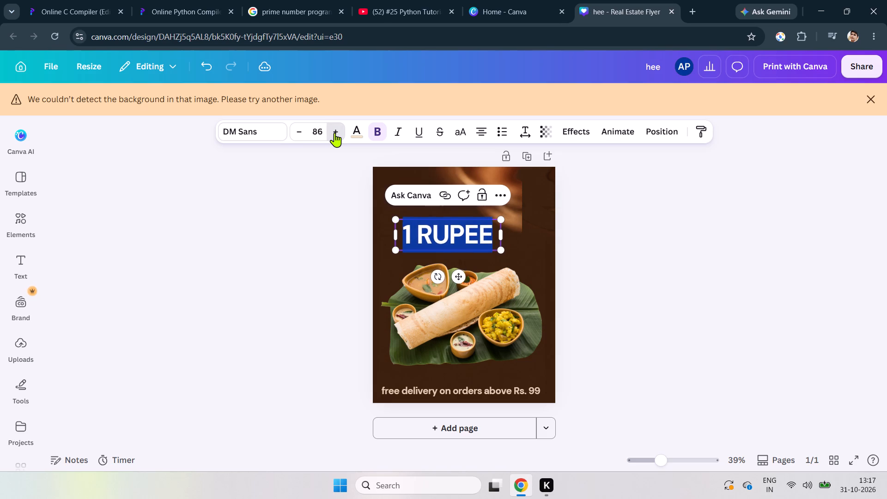
triple_click(334, 133)
left_click(334, 133)
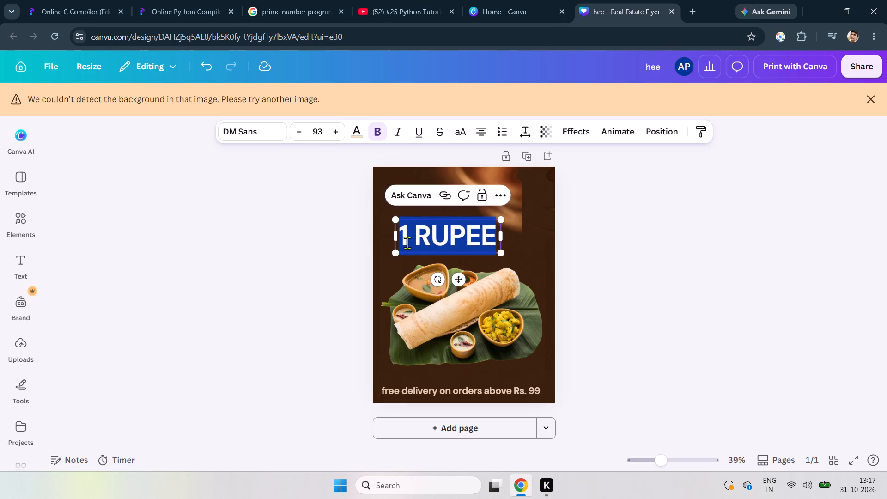
Move the 1 RUPEE text slightly right and down so it sits centred above the dosa thali, and deselect it.
left_click_drag(414, 240, 432, 238)
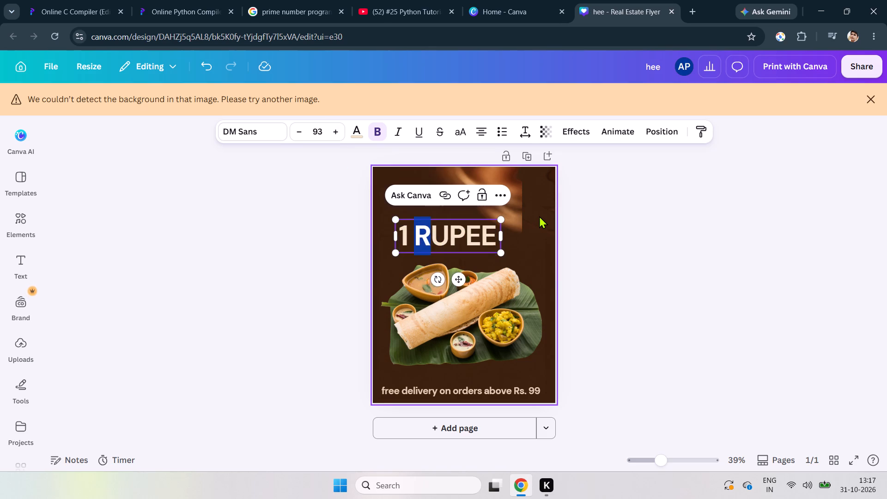
left_click(539, 216)
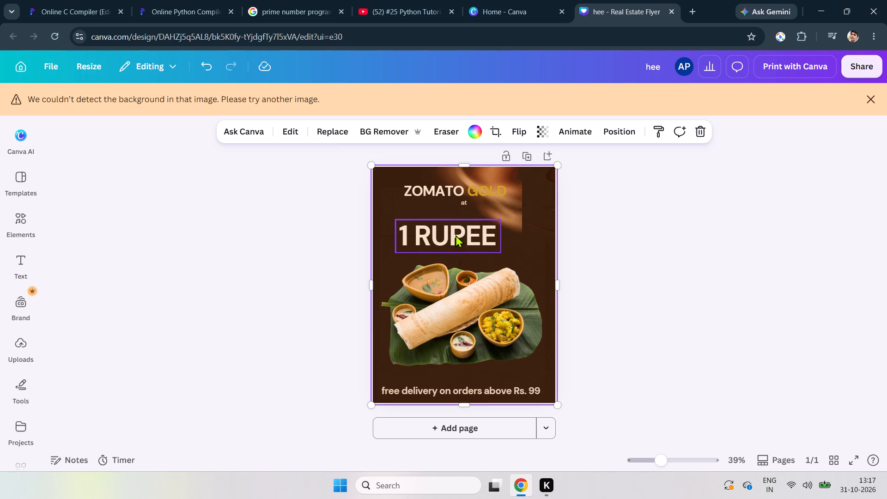
left_click_drag(456, 235, 466, 237)
left_click(531, 227)
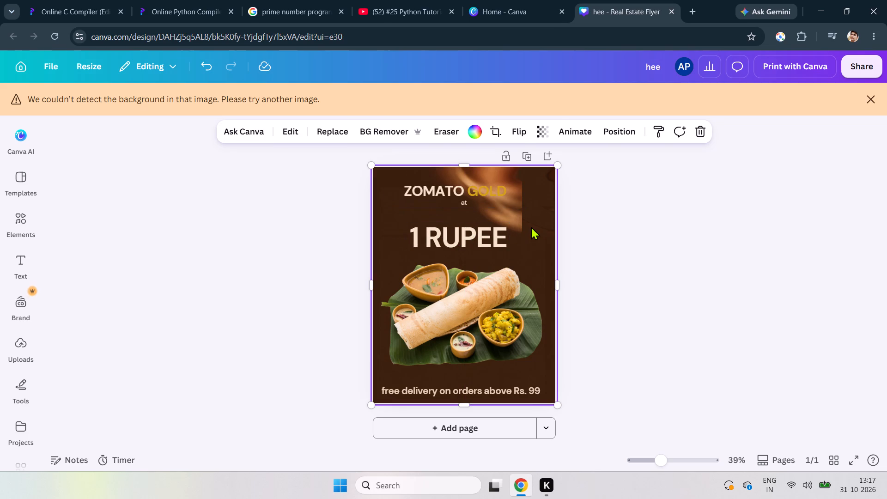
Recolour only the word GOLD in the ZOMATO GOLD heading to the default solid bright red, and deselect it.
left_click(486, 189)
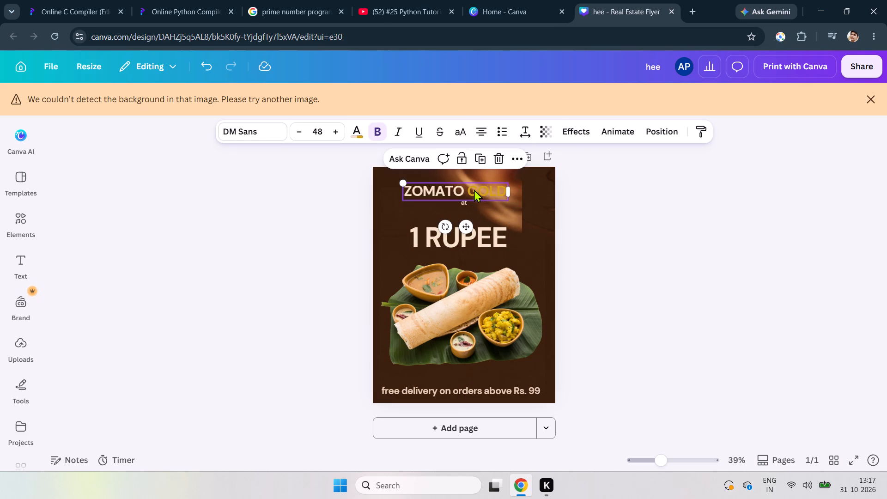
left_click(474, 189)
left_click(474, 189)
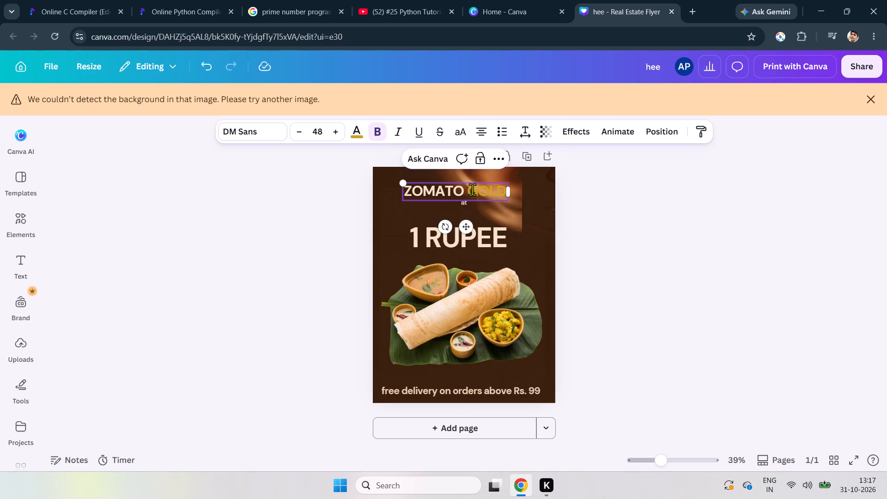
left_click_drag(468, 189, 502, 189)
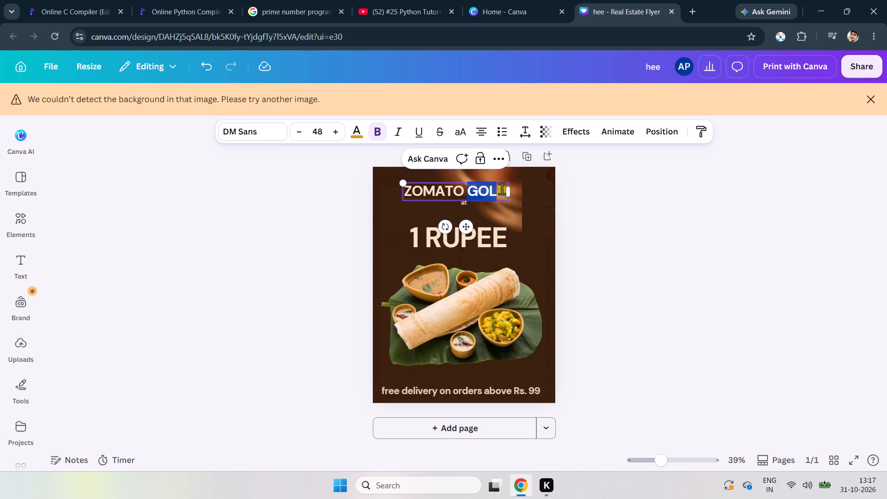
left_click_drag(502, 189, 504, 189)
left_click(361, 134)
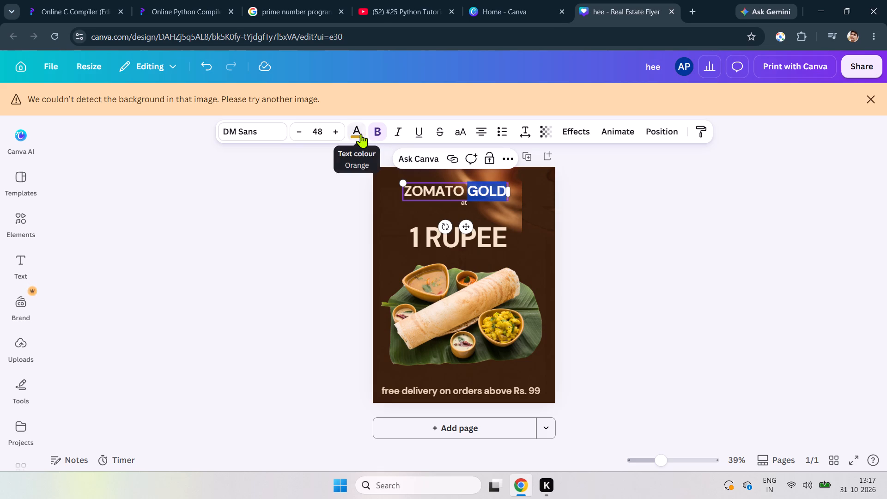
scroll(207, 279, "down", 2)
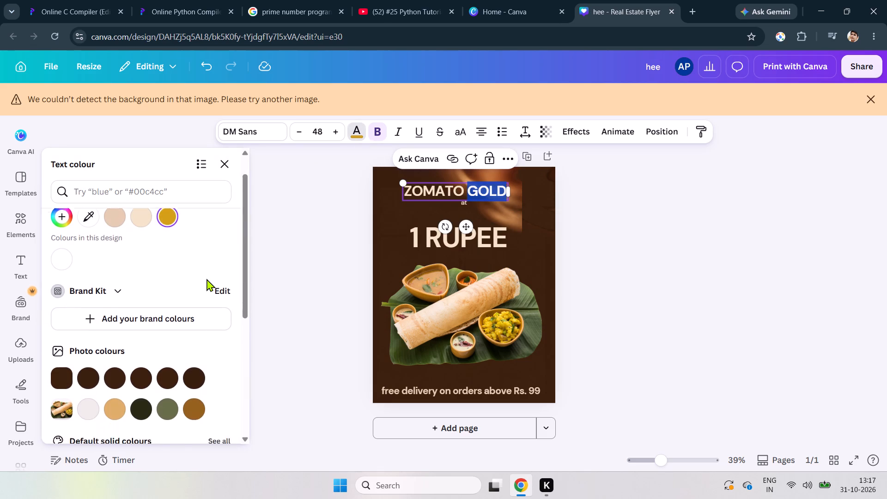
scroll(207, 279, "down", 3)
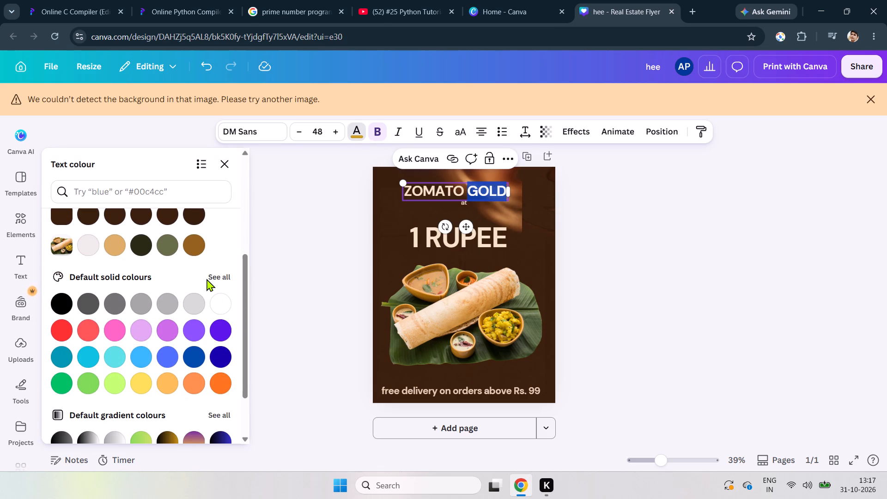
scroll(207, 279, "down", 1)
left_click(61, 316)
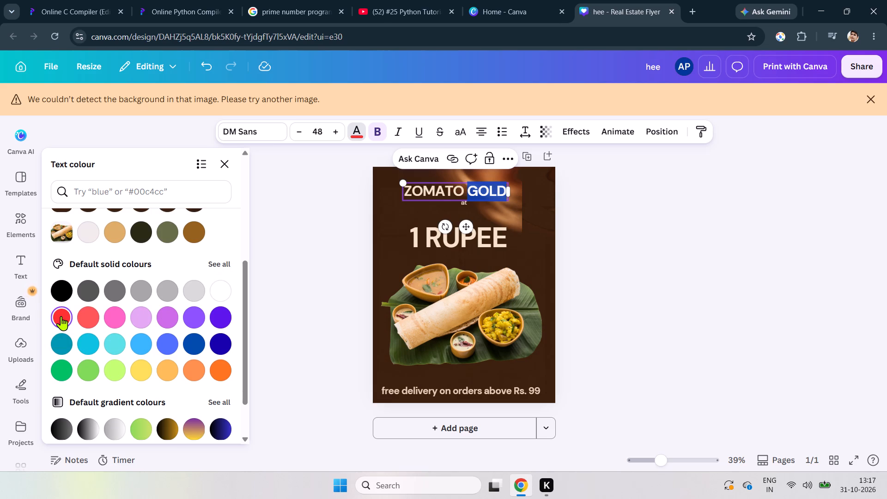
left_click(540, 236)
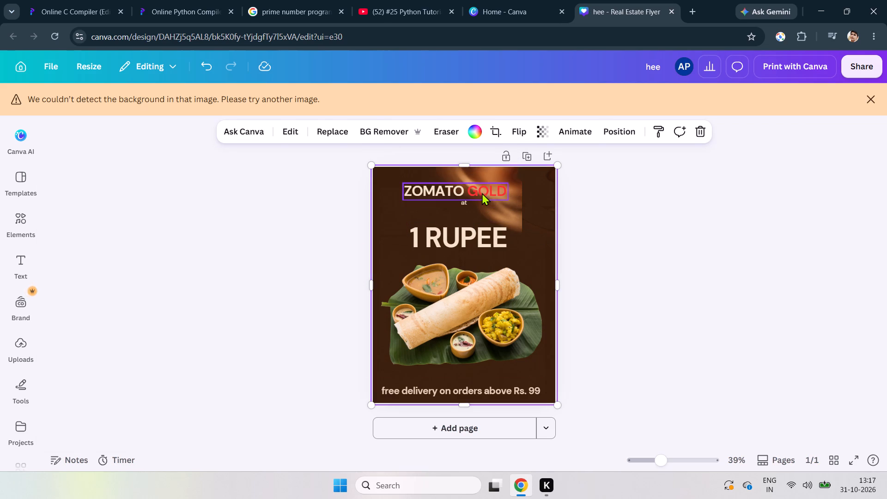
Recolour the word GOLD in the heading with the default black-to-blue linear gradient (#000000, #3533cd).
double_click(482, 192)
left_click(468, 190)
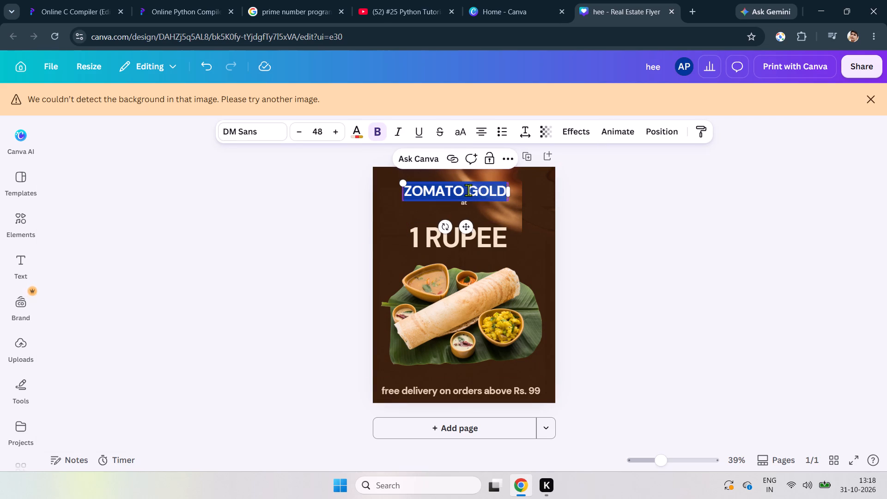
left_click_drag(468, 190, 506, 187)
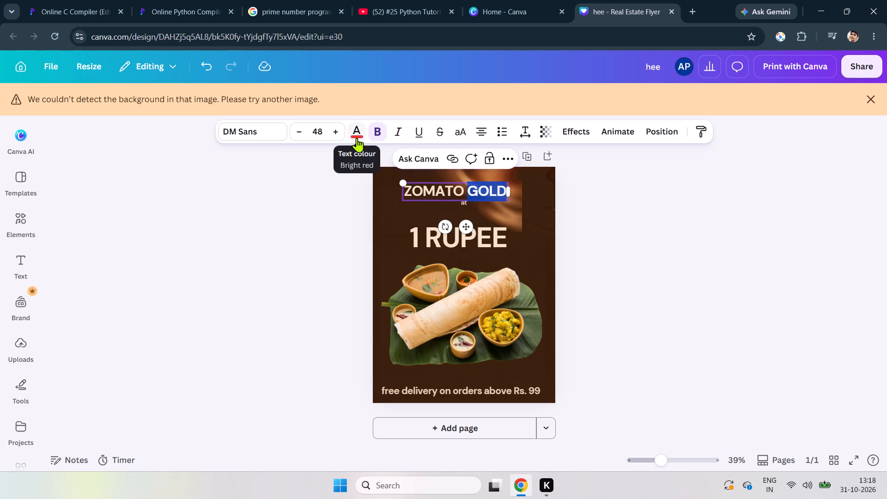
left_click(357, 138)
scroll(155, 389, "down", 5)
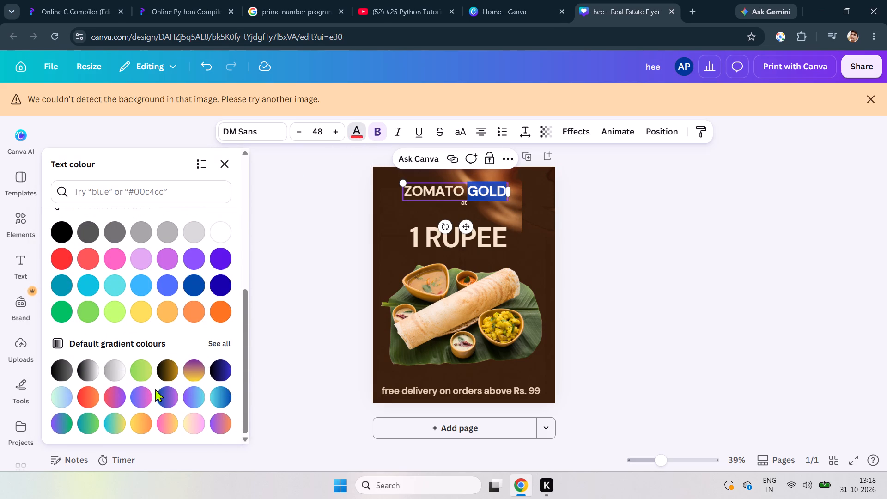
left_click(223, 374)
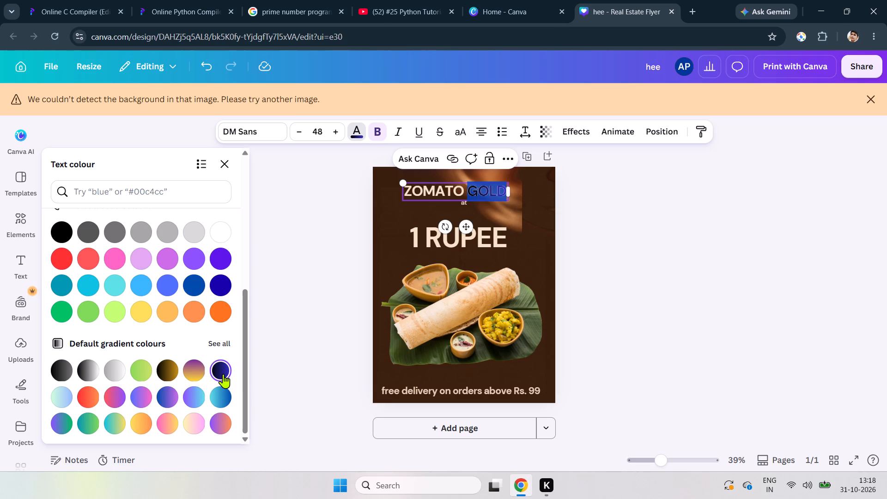
Apply a red-to-orange gradient from the full set of default gradients to the word GOLD, and deselect the heading.
scroll(199, 373, "down", 3)
scroll(146, 350, "down", 5)
left_click(216, 346)
scroll(216, 346, "down", 6)
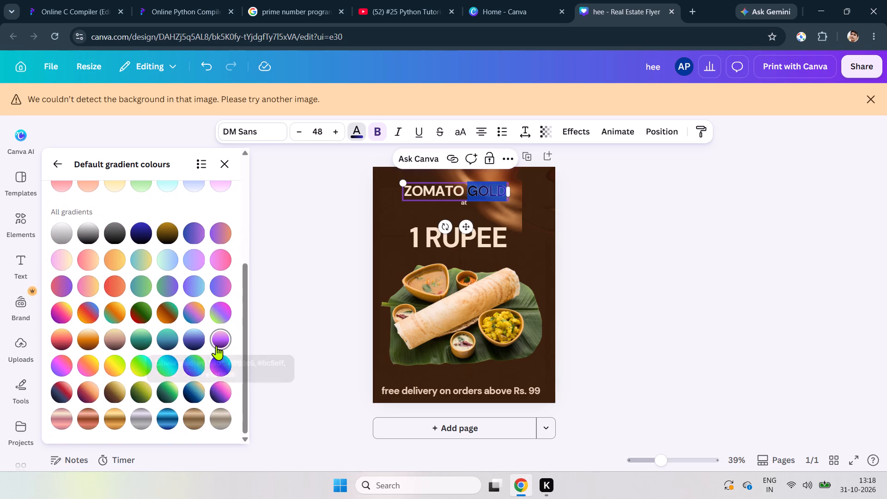
scroll(216, 346, "down", 2)
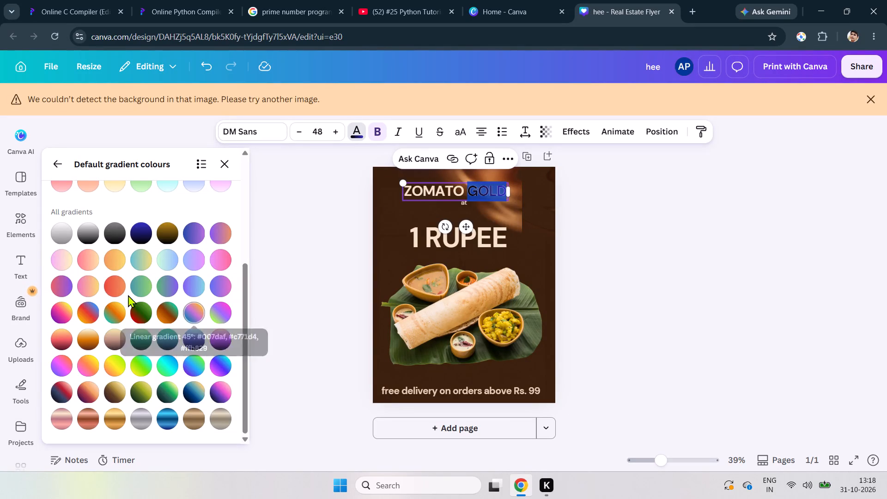
left_click(108, 292)
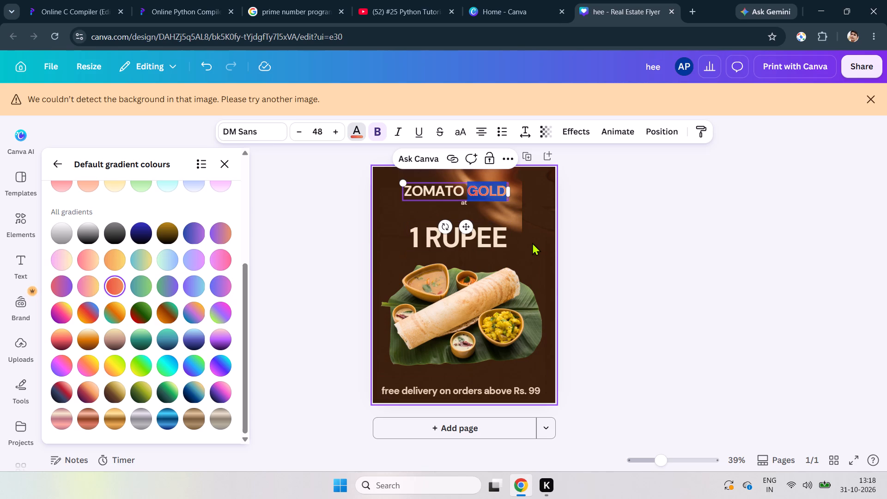
left_click(532, 243)
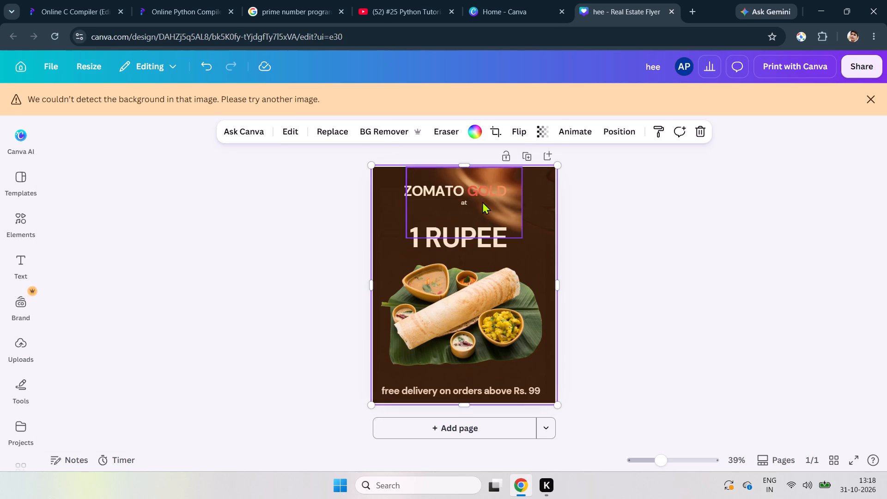
Move the ZOMATO GOLD heading slightly up and right, leaving more room above the "at" line.
left_click_drag(468, 190, 492, 189)
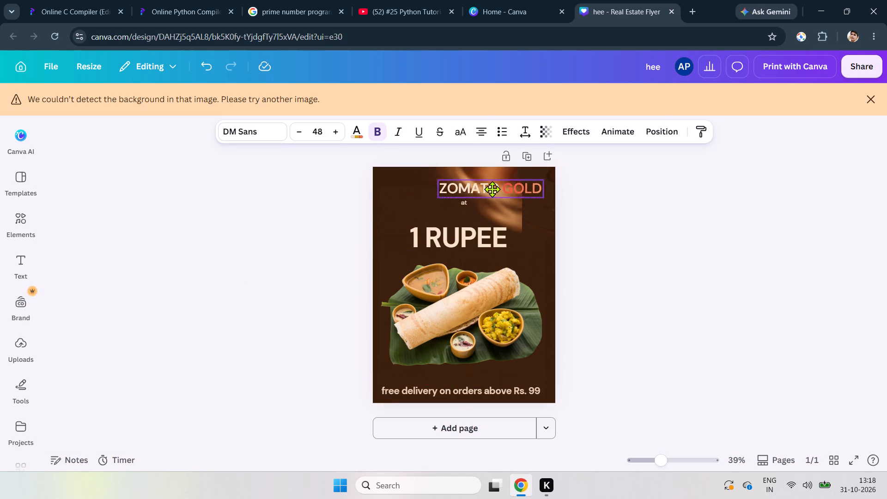
left_click_drag(492, 189, 469, 187)
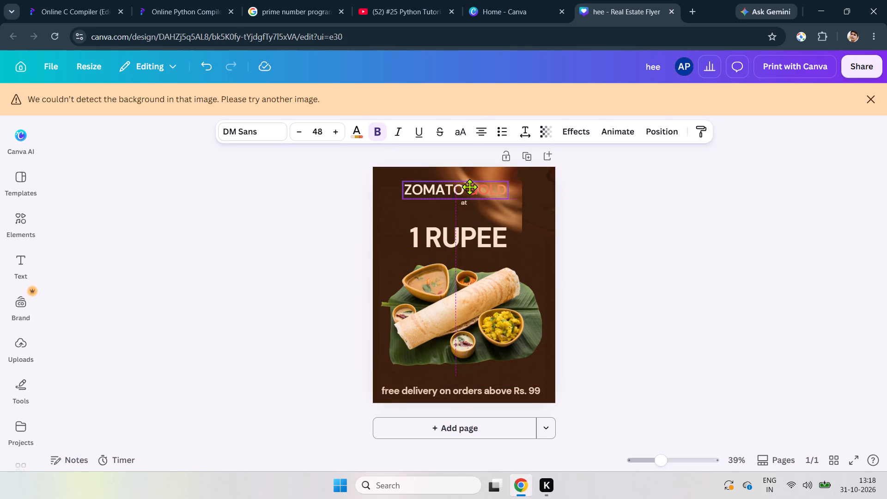
left_click_drag(469, 187, 473, 184)
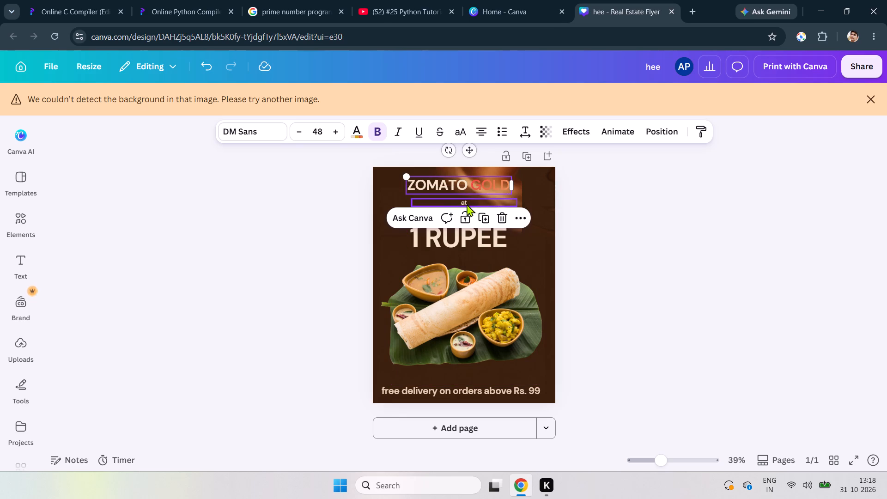
Move the "at" text slightly left and down, between the ZOMATO GOLD heading and the 1 RUPEE text.
left_click_drag(463, 199, 456, 204)
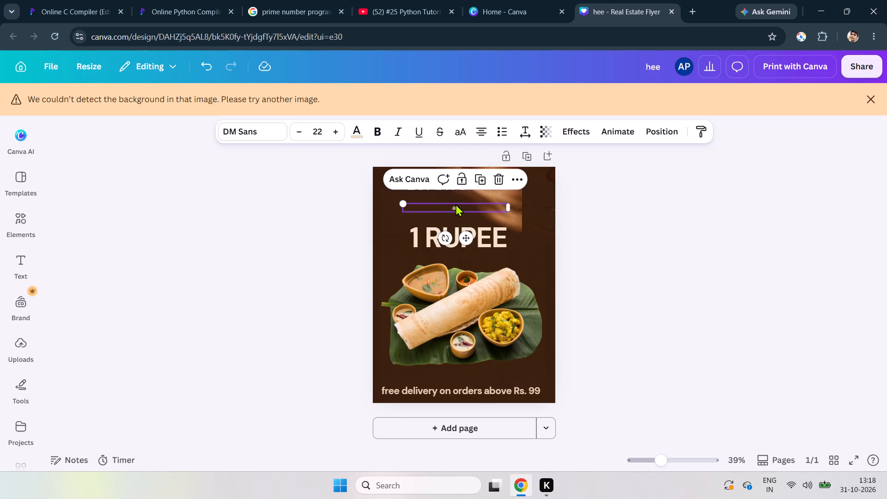
Enlarge the word "at" to a font size of 59.
double_click(456, 204)
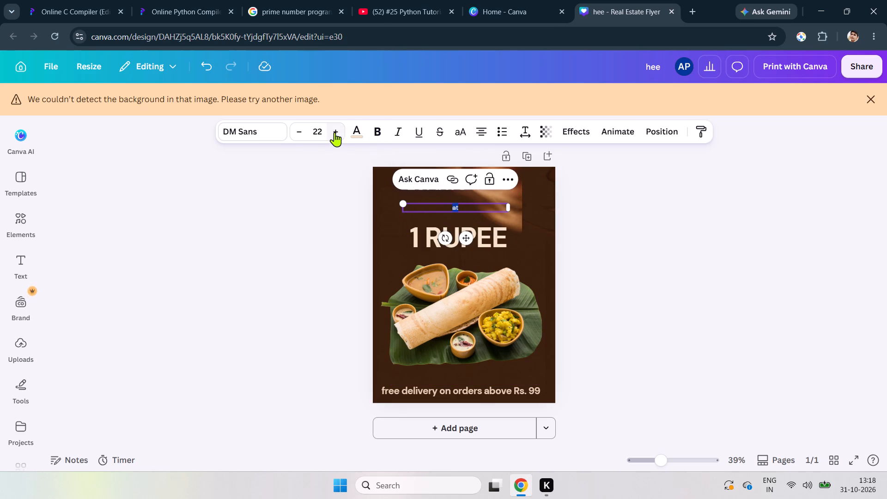
triple_click(334, 132)
triple_click(334, 132)
triple_click(334, 132)
triple_click(334, 132)
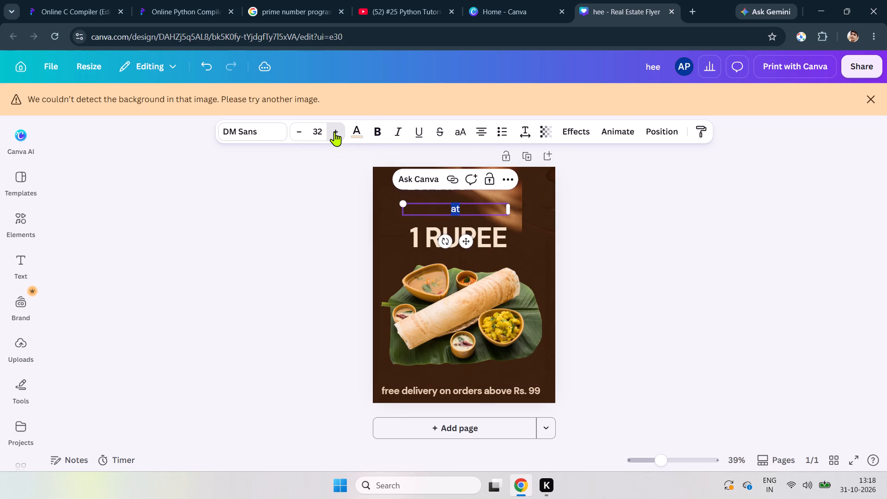
double_click(334, 132)
triple_click(338, 134)
triple_click(338, 134)
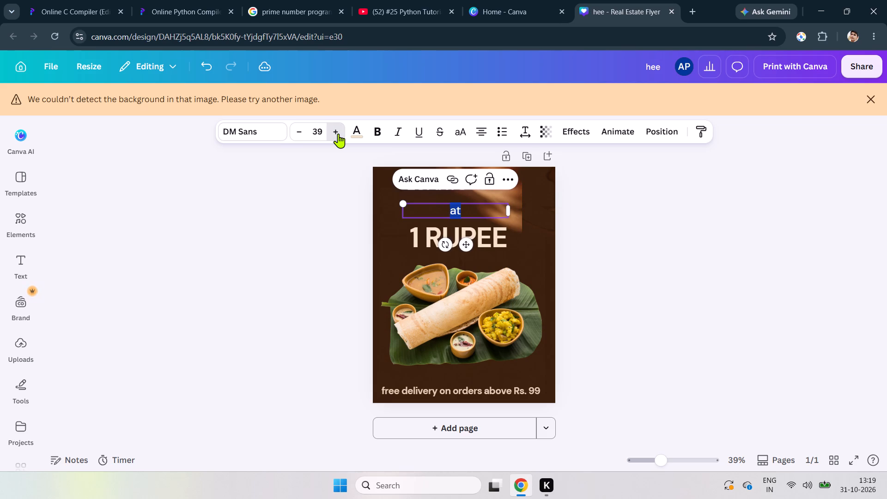
triple_click(338, 134)
triple_click(338, 134)
triple_click(338, 134)
triple_click(338, 134)
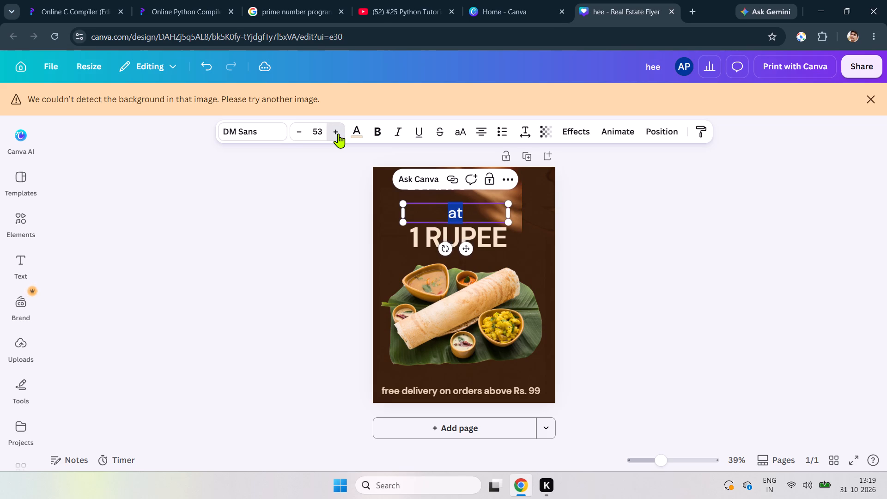
left_click(338, 134)
triple_click(338, 134)
left_click(338, 134)
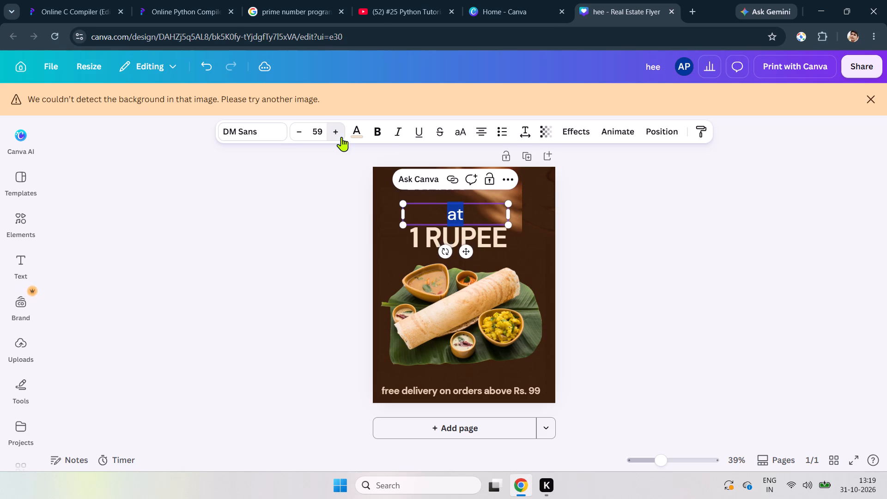
Add the word "Only" before "at" so the line above 1 RUPEE reads "Only at".
left_click(431, 216)
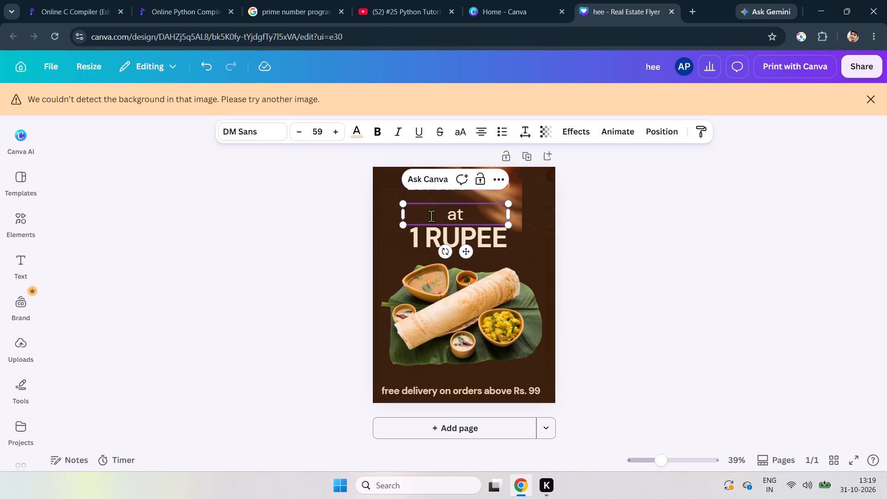
key("shift+o")
type("nly")
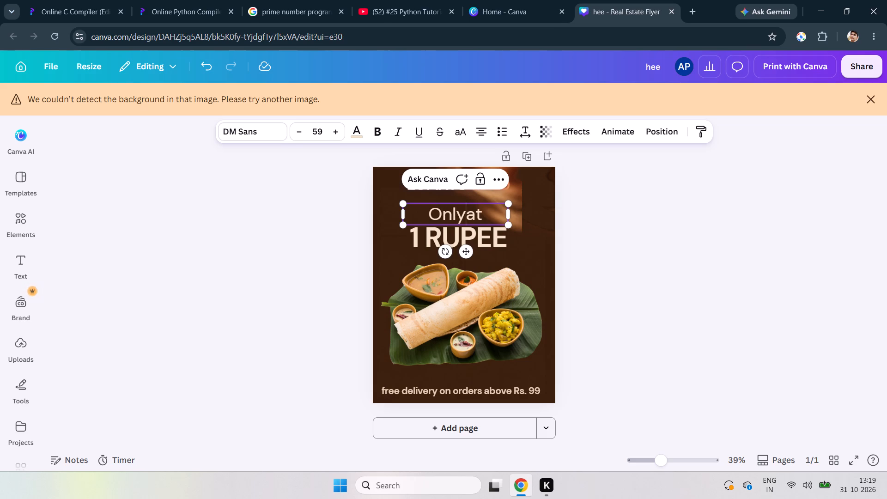
key("space")
key("space")
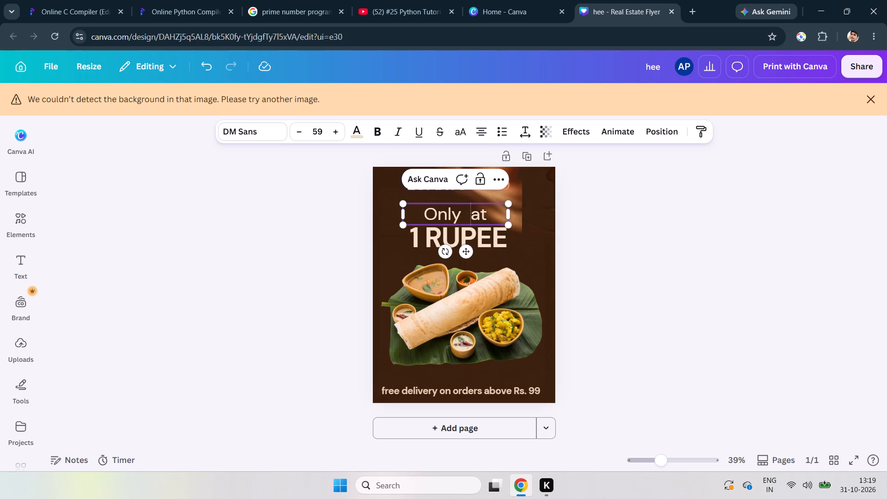
key("BackSpace")
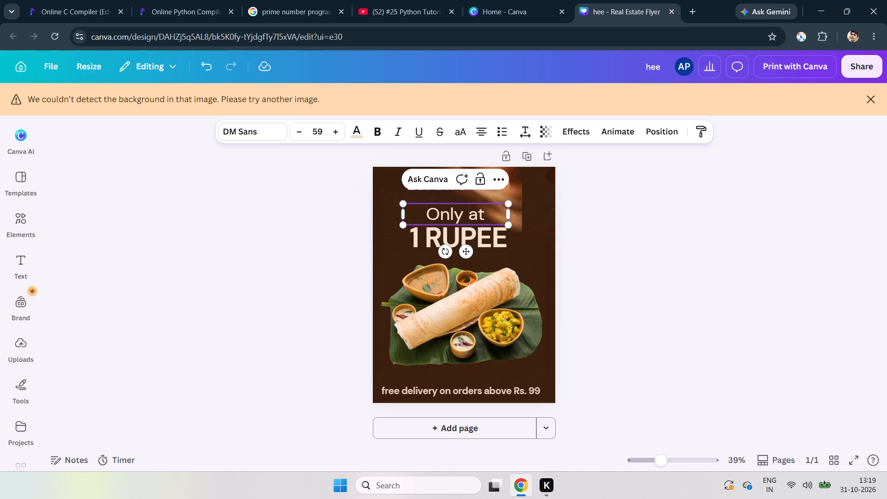
Move the "Only at" text slightly up and right, centred between the ZOMATO GOLD heading and the 1 RUPEE text.
left_click_drag(491, 209, 491, 202)
left_click_drag(491, 202, 490, 202)
left_click(535, 207)
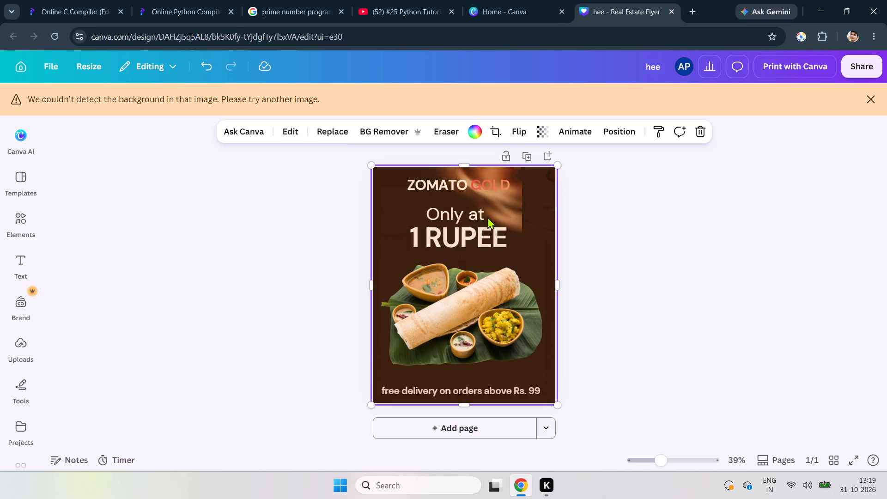
left_click_drag(427, 213, 425, 209)
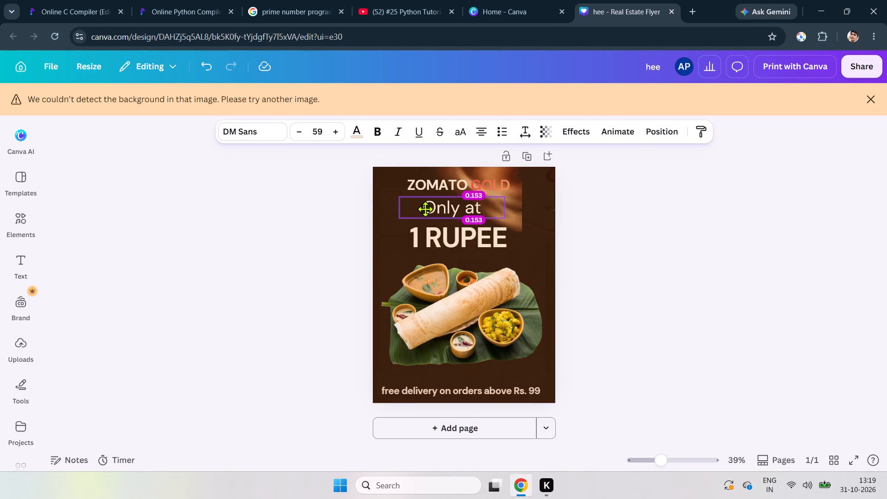
left_click_drag(425, 209, 429, 207)
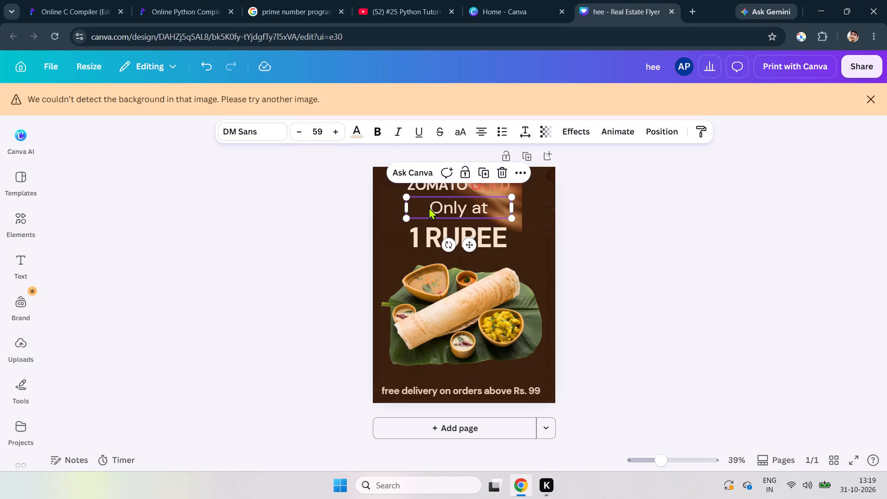
left_click(550, 243)
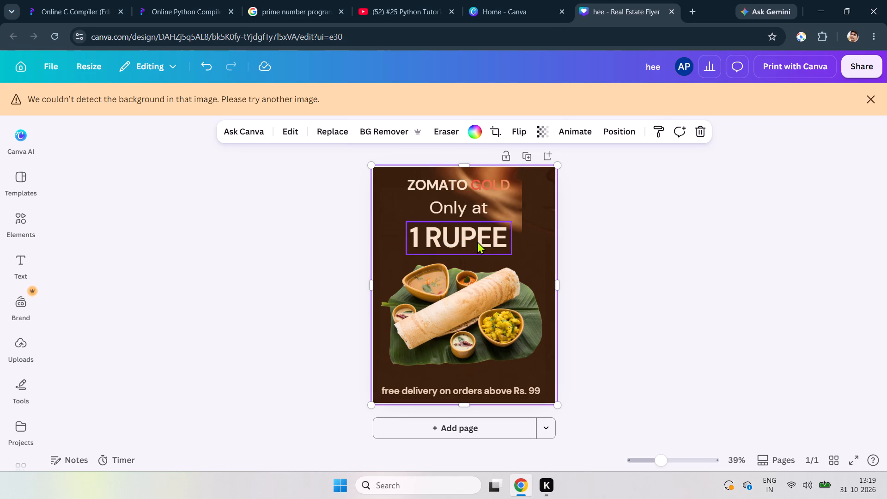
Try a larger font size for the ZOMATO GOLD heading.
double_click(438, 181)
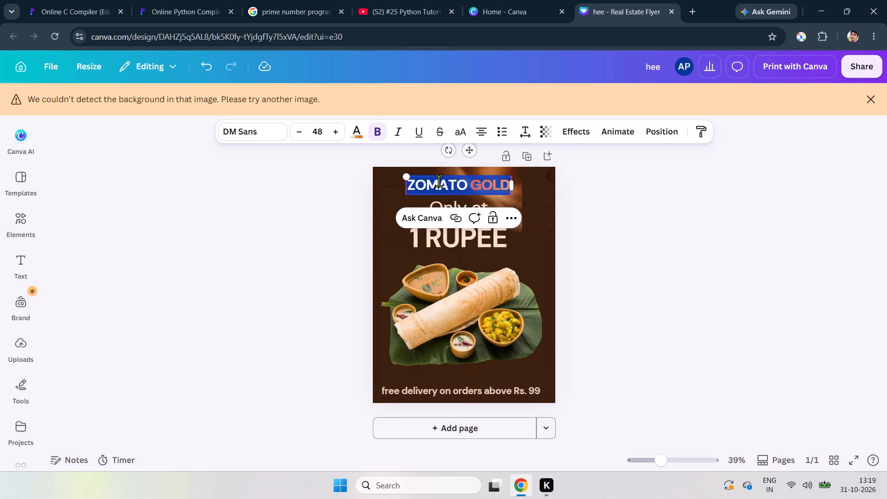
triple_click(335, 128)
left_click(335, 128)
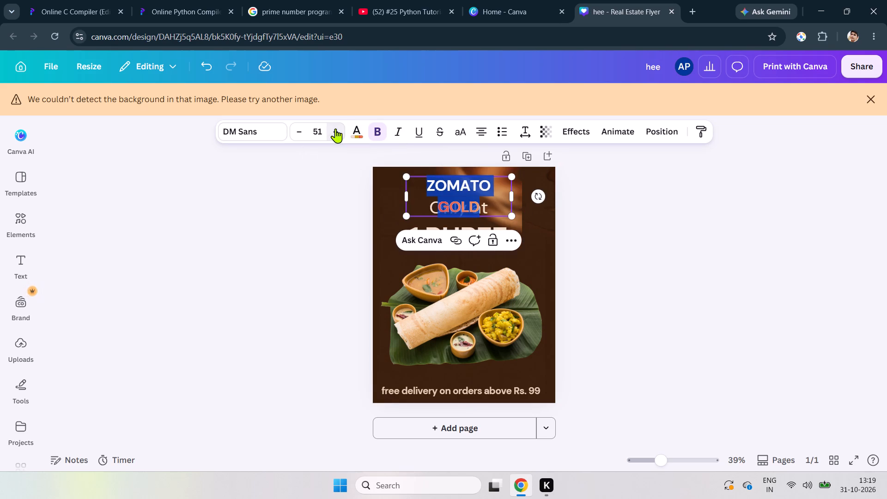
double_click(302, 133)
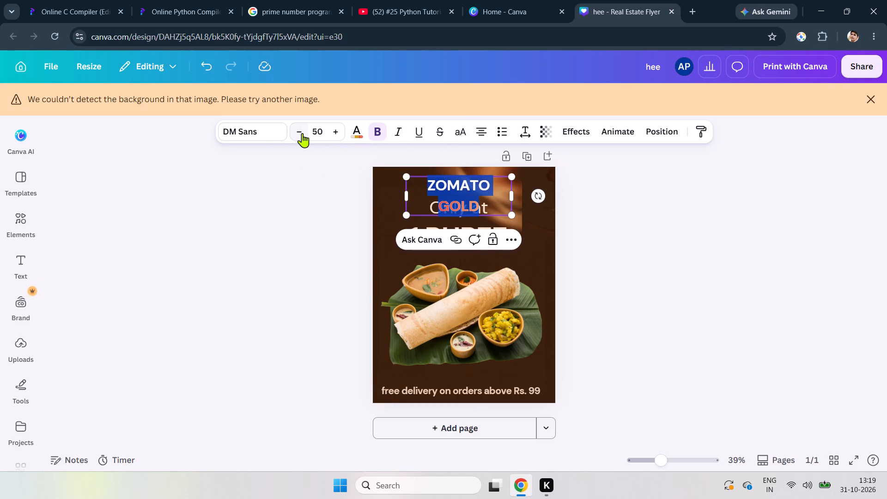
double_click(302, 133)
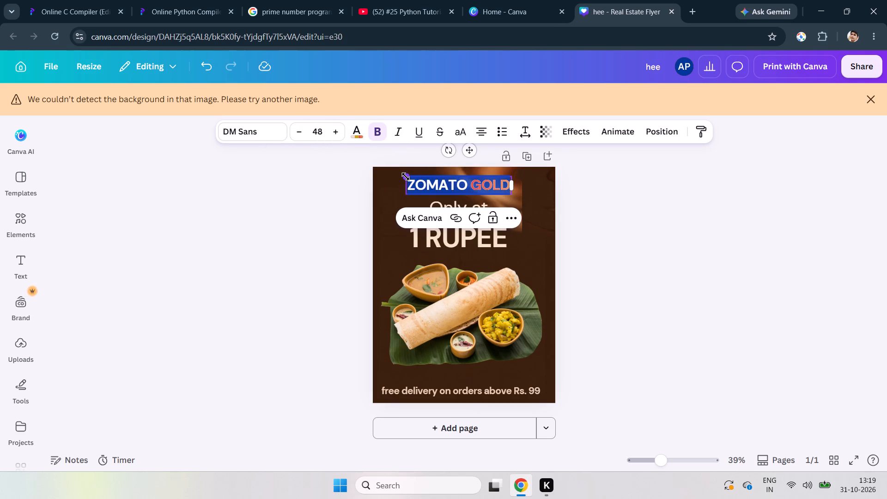
Scale up the ZOMATO GOLD heading on both sides, keeping it on one line across most of the flyer's width.
left_click_drag(406, 176, 391, 179)
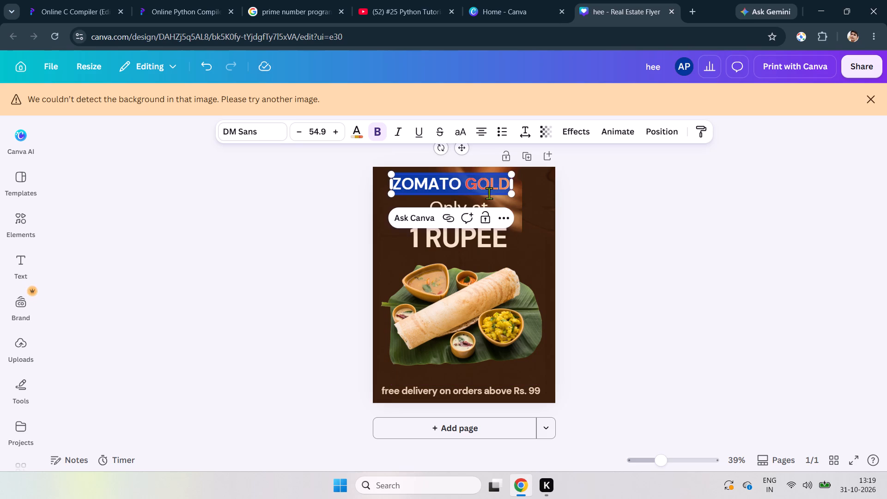
left_click_drag(510, 194, 531, 194)
left_click(542, 213)
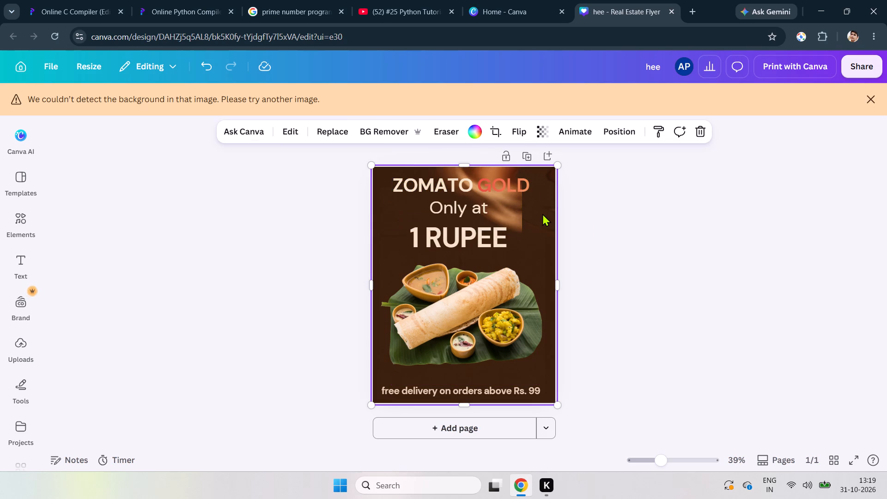
Scale up the 1 RUPEE text on both sides to a font size of about 121.
double_click(456, 233)
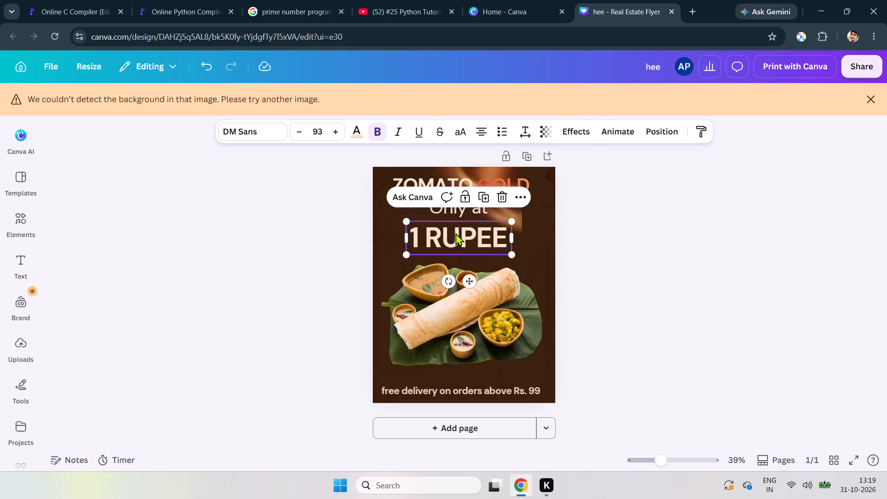
left_click_drag(403, 221, 375, 221)
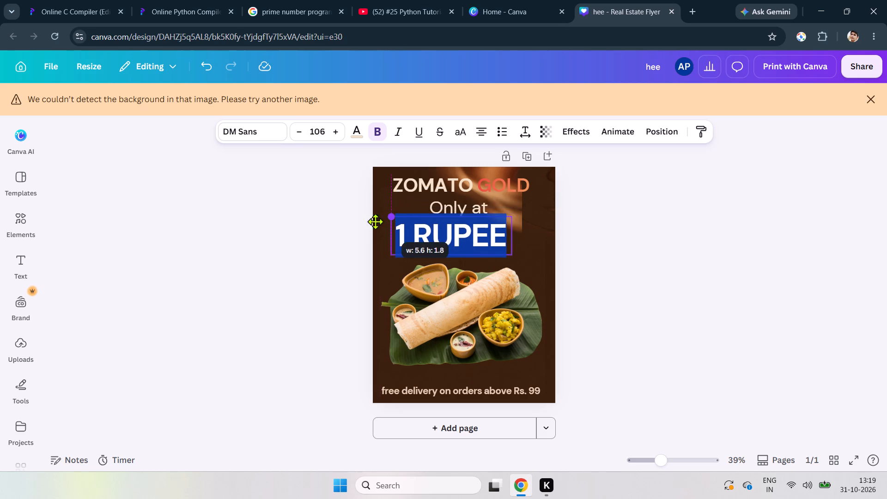
left_click_drag(375, 221, 371, 221)
left_click_drag(512, 256, 516, 259)
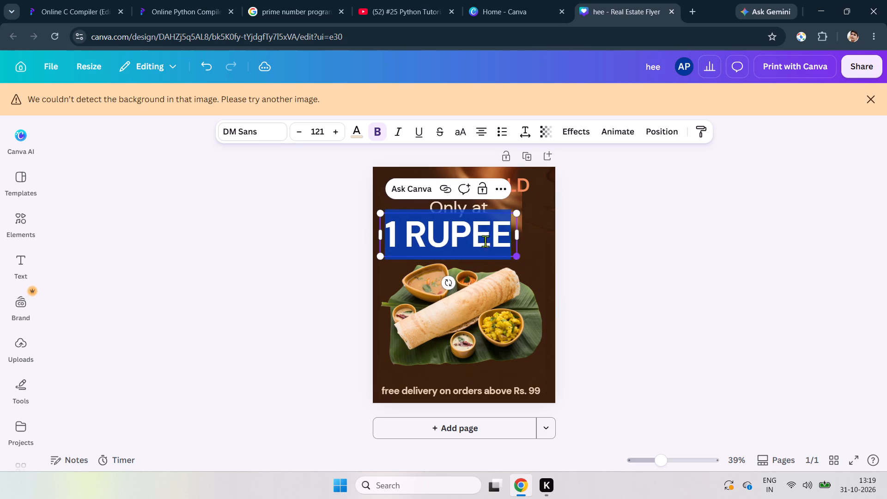
Move the 1 RUPEE text down and right, centred under "Only at" and just above the dosa image, and deselect it.
left_click(479, 237)
left_click_drag(479, 237, 504, 249)
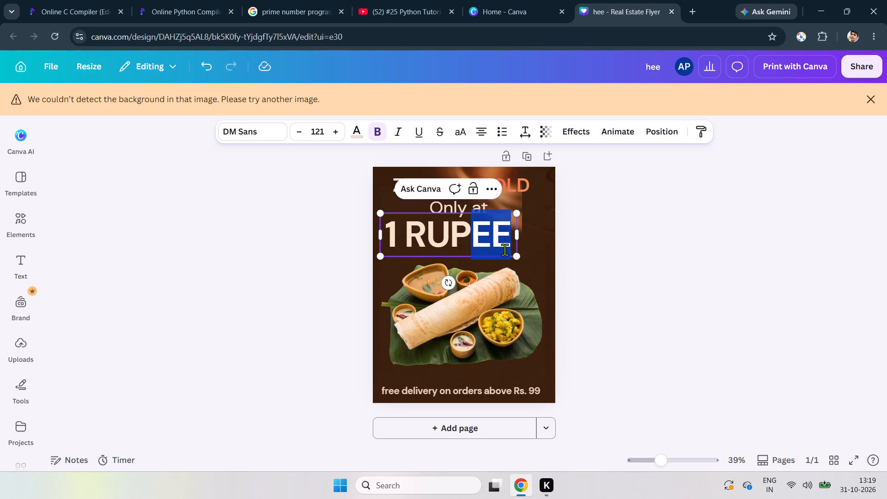
left_click(551, 242)
left_click_drag(463, 237, 472, 243)
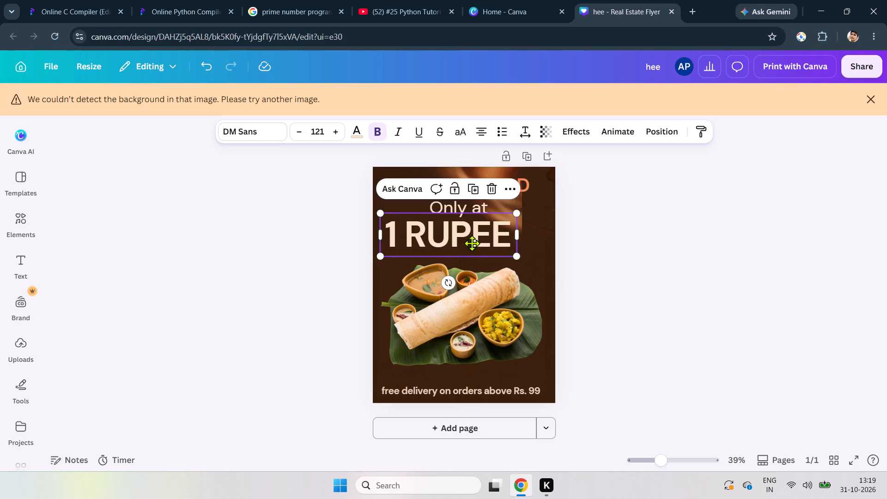
left_click_drag(472, 243, 472, 249)
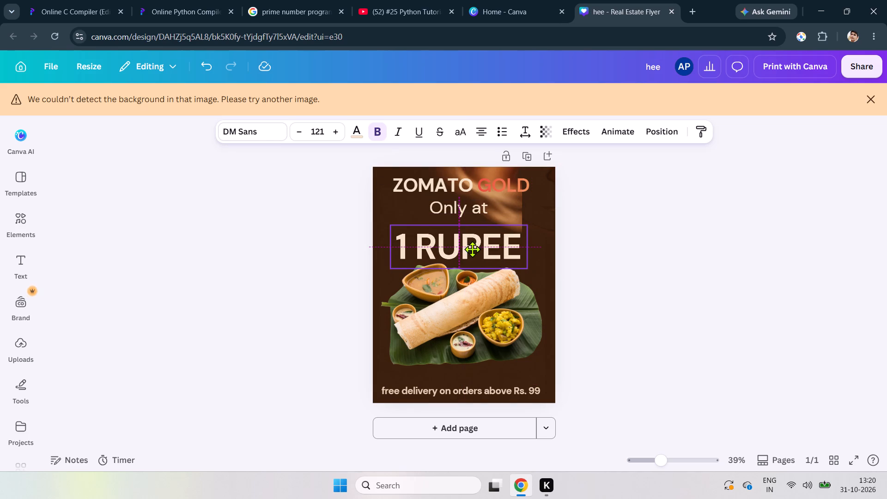
left_click_drag(472, 249, 476, 248)
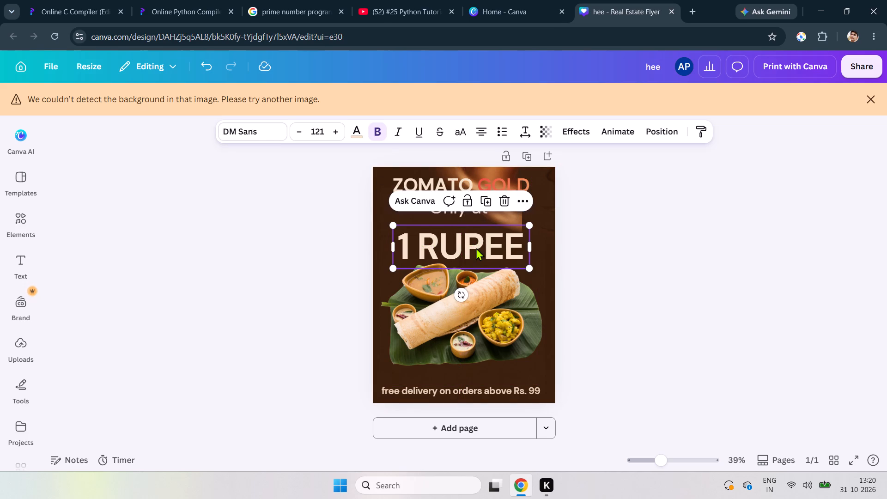
left_click(547, 212)
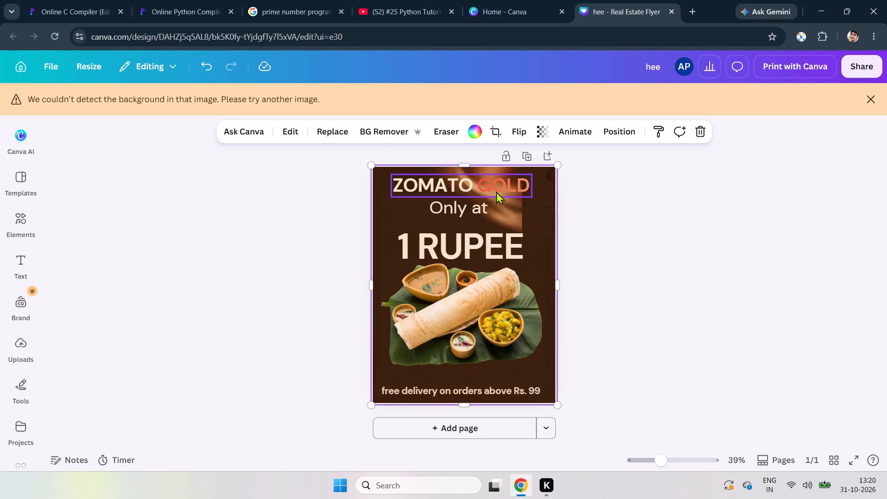
left_click(536, 219)
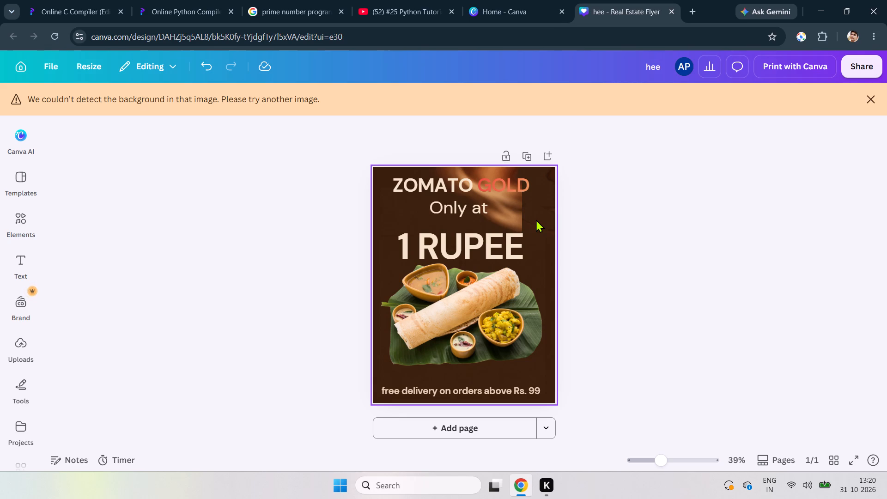
Dismiss the background detection notification above the design.
left_click(460, 292)
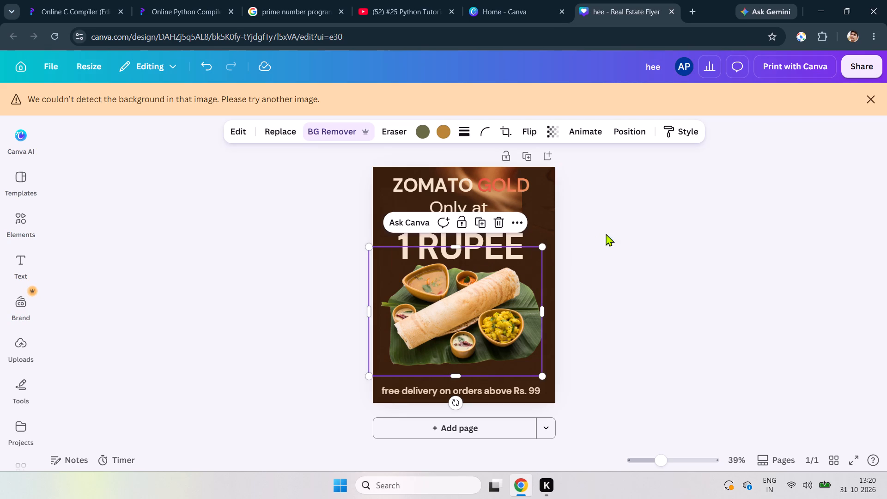
left_click(610, 231)
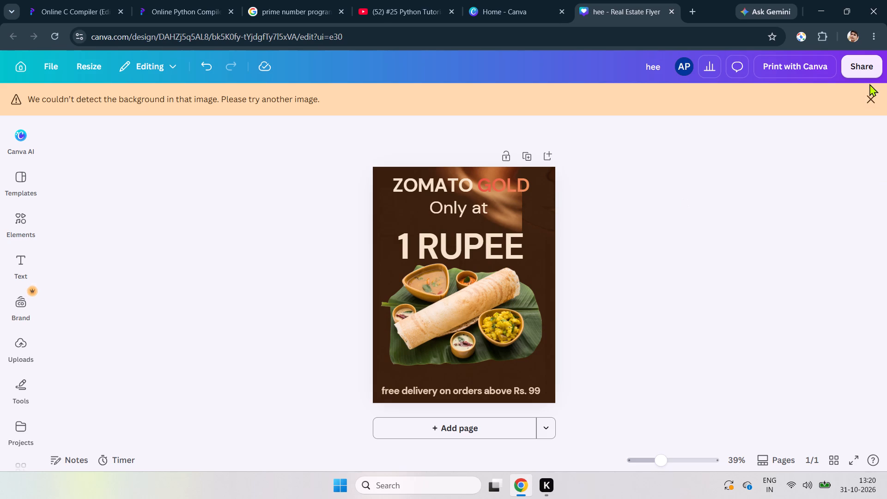
left_click(874, 100)
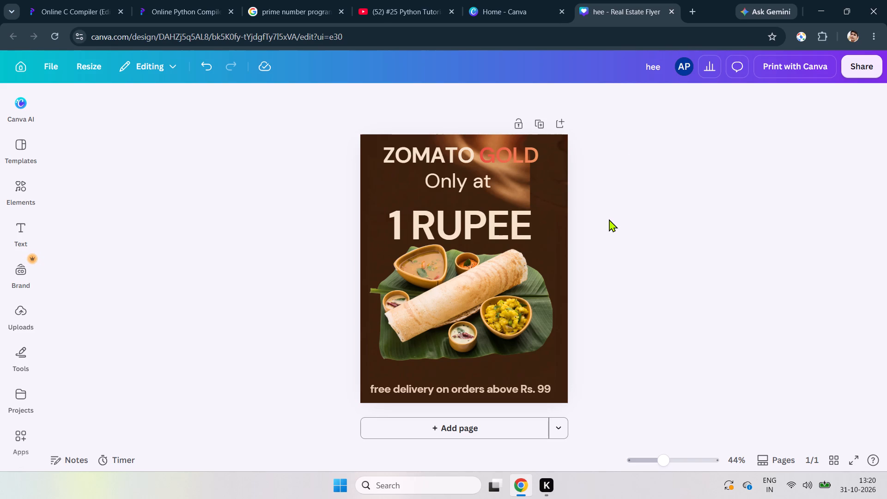
Move the dosa thali cut-out slightly left and down, between the 1 RUPEE text and the free delivery line.
left_click_drag(510, 271, 508, 281)
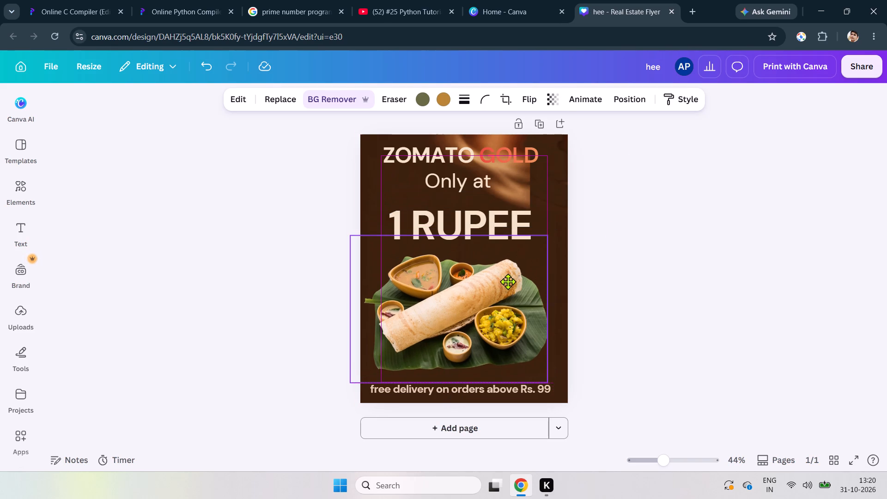
left_click_drag(508, 281, 504, 276)
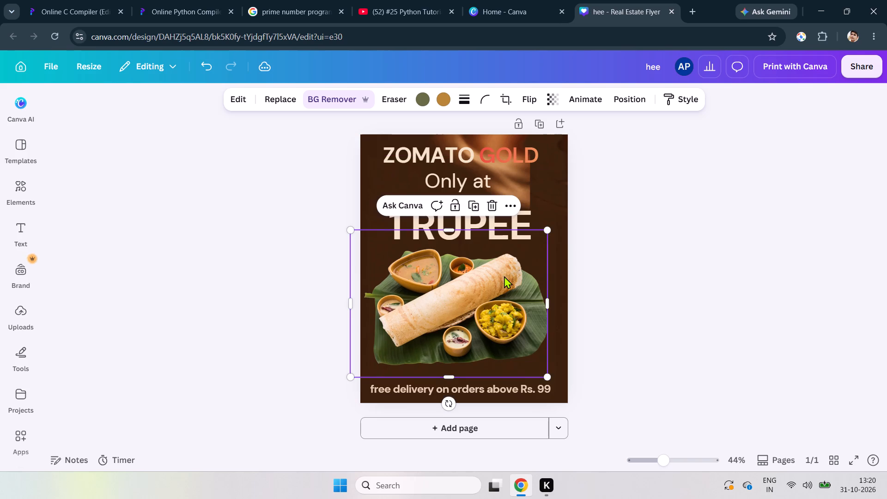
left_click(653, 243)
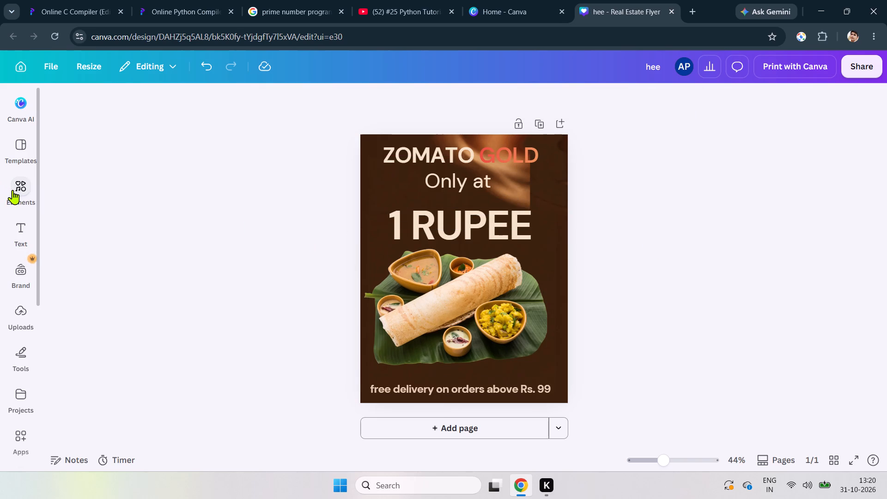
Browse the "A dosa Thali" element results down to the audio and preview the track "AlVeOlUs [(A-NA)] A-TA".
left_click(13, 190)
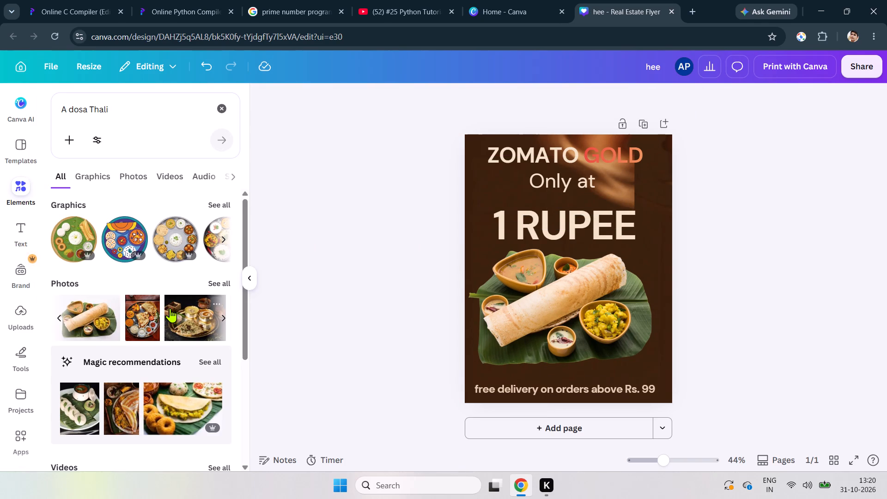
scroll(170, 308, "down", 6)
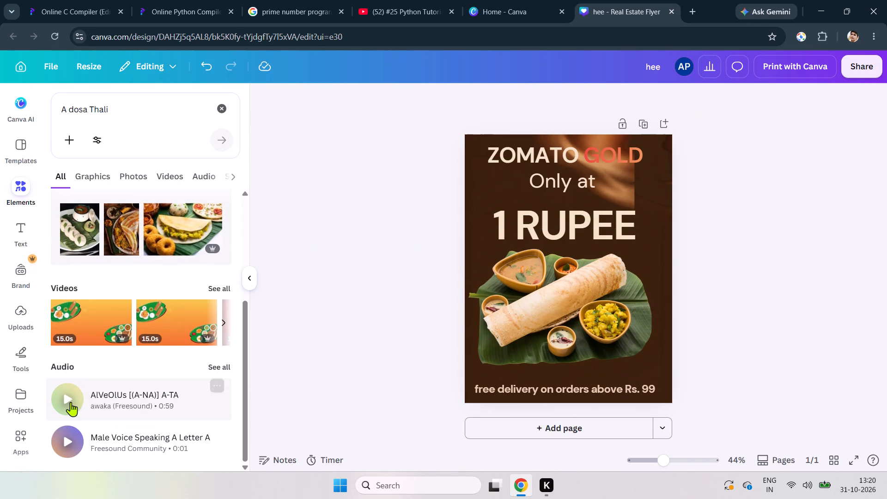
left_click(69, 402)
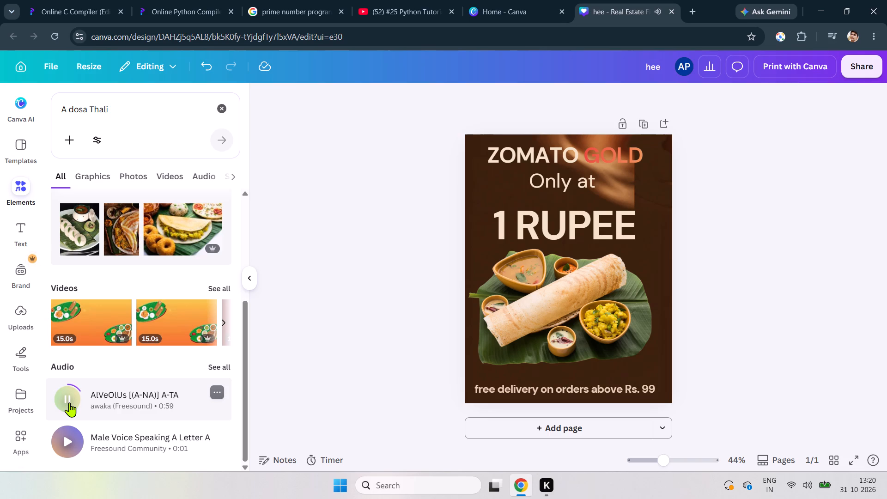
left_click(69, 402)
left_click(69, 402)
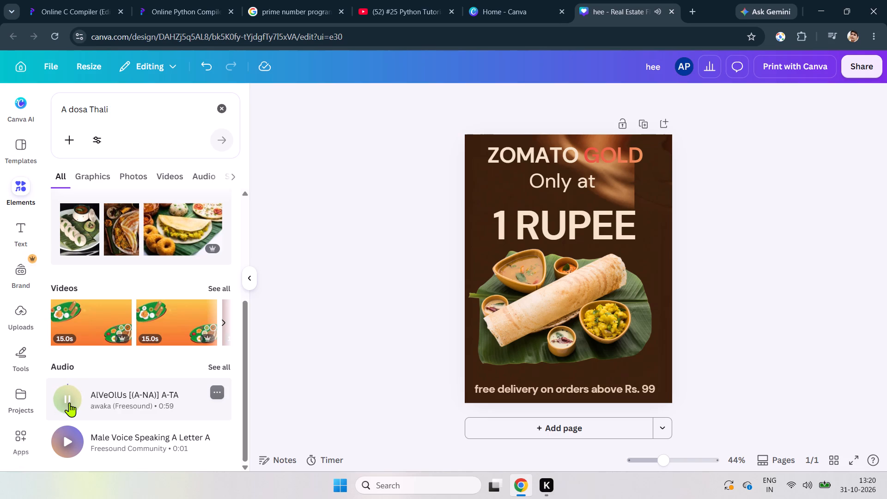
Preview the audio results "AlVeOlUs [(A-NA)] A-TA" and "Male Voice Speaking A Letter A" for the "A dosa Thali" search.
left_click(69, 402)
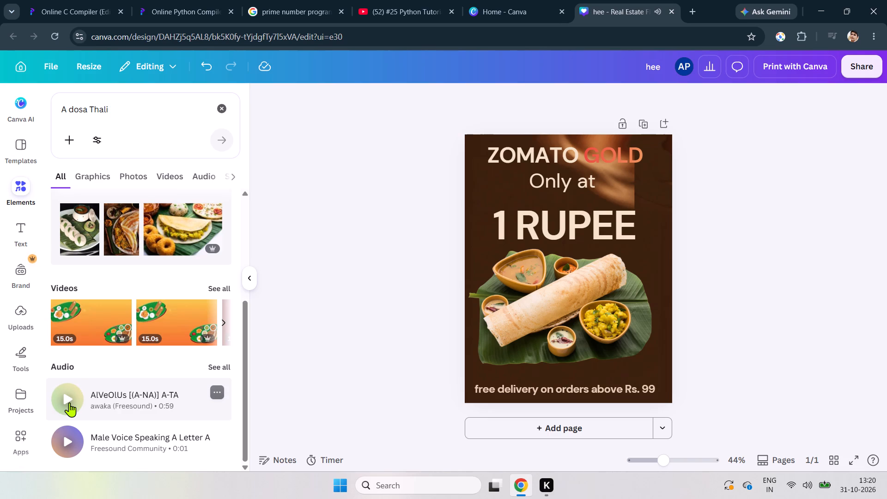
left_click(69, 402)
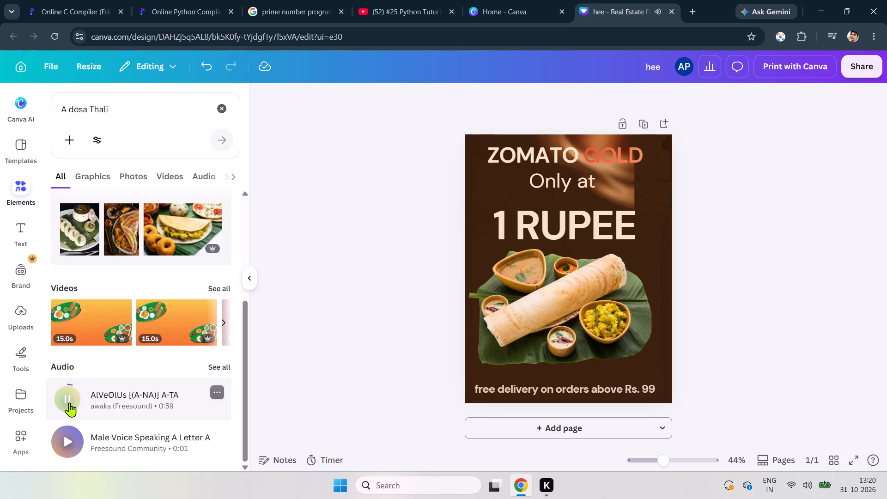
left_click(69, 402)
left_click(69, 443)
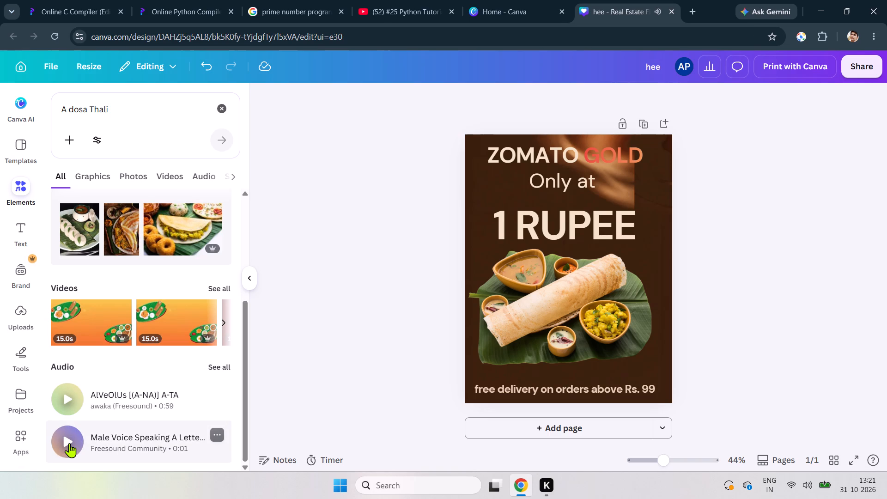
left_click(69, 443)
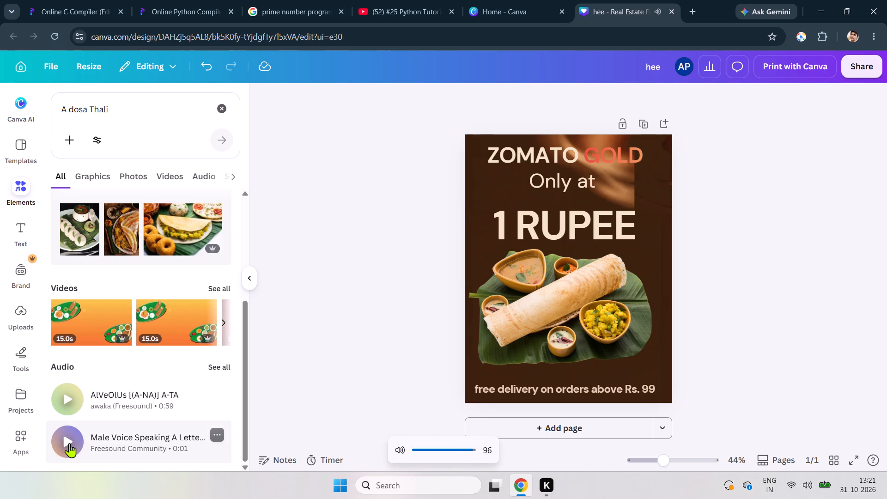
scroll(143, 434, "down", 1)
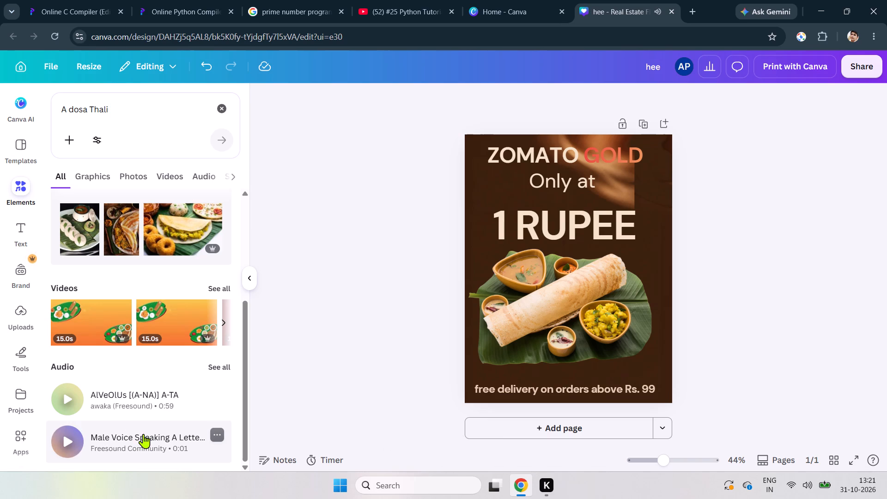
left_click(74, 393)
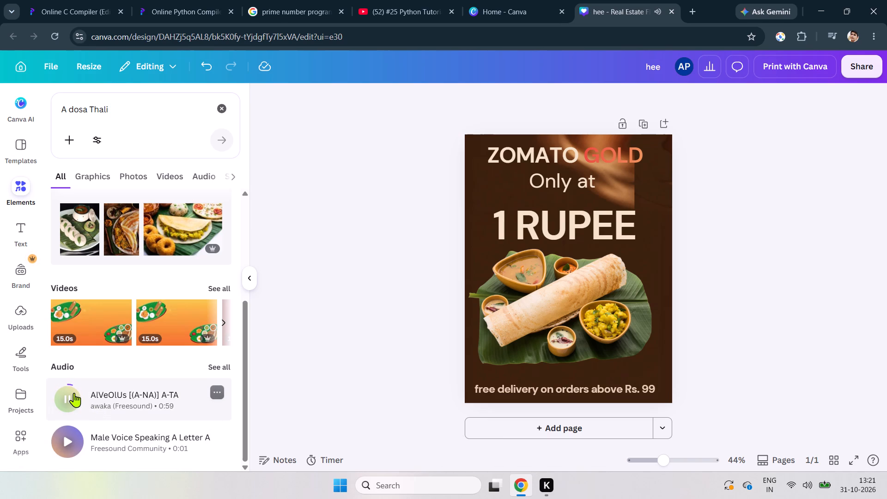
left_click(74, 393)
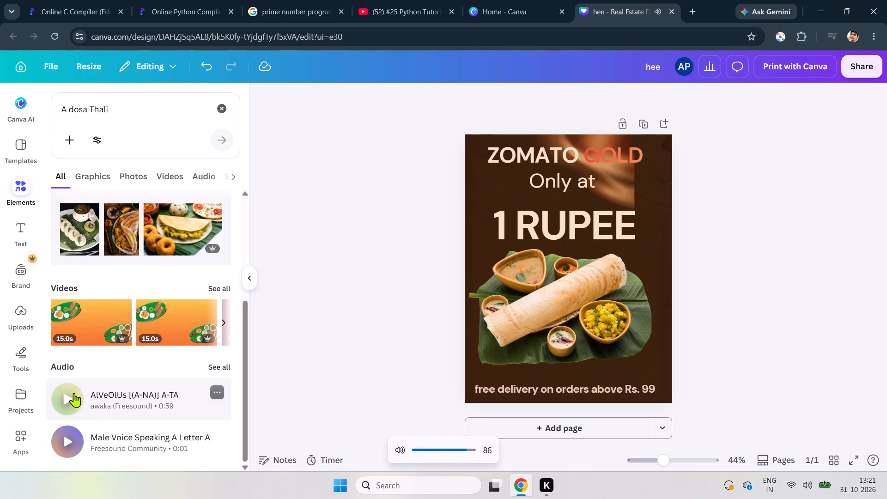
Show all audio results and preview "A Sloppy blue A", "a sound | "A" Sounds" and "a day in the life of a Russain".
left_click(221, 368)
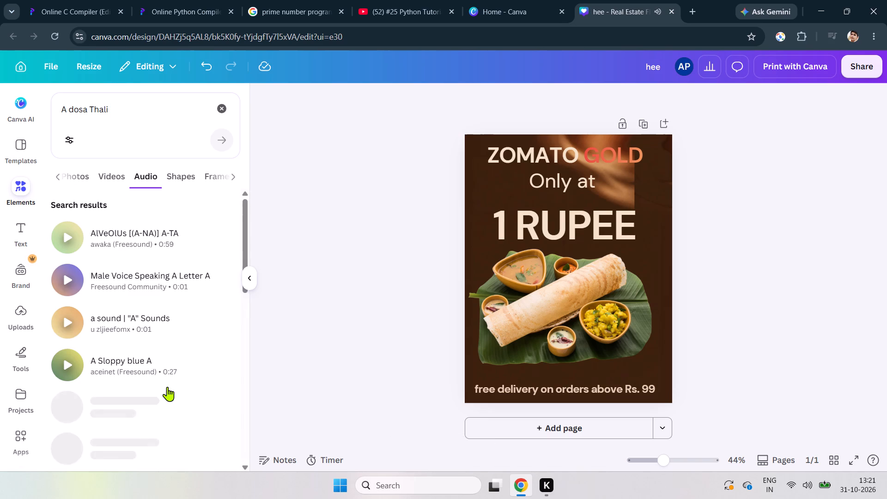
scroll(167, 387, "down", 1)
left_click(67, 340)
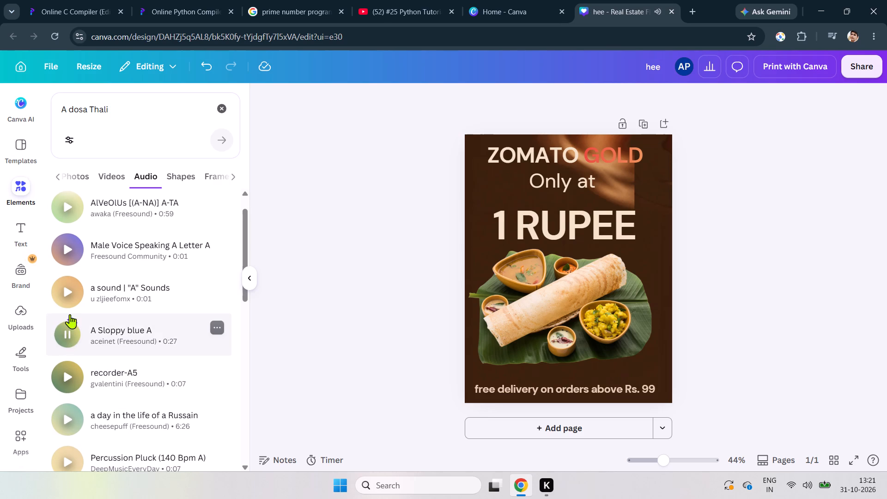
left_click(68, 333)
left_click(65, 282)
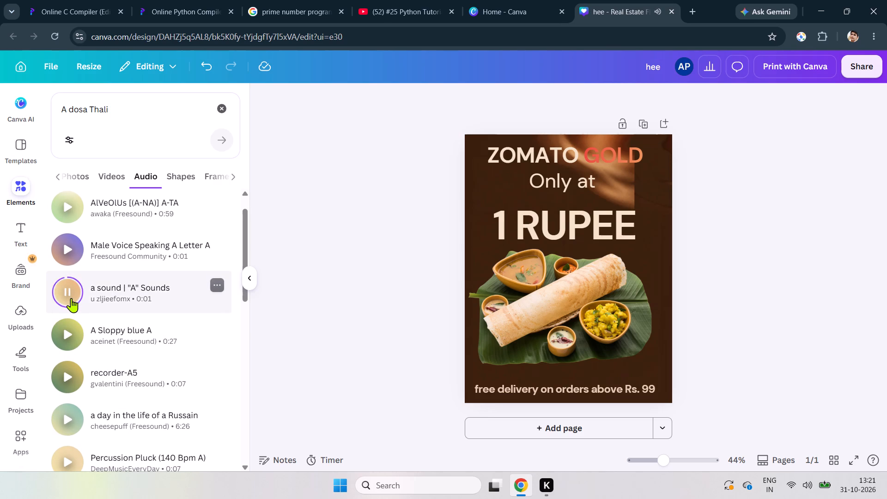
left_click(67, 418)
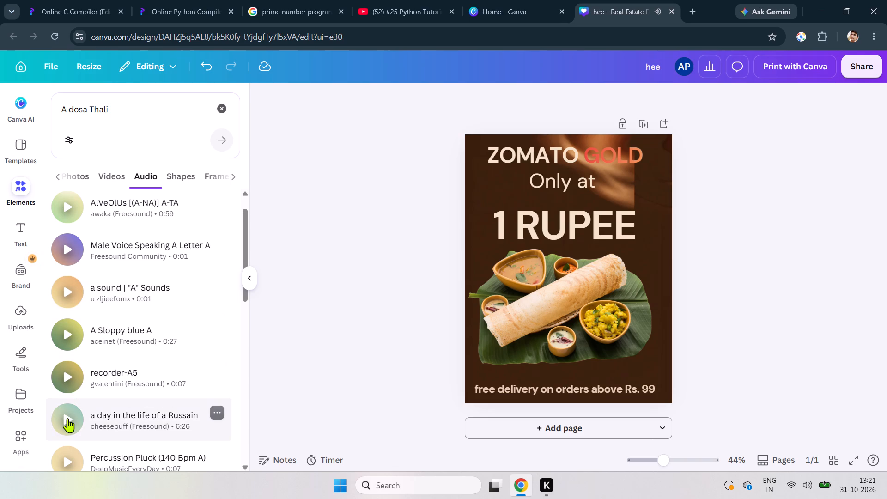
Preview the audio tracks "Percussion Pluck (140 Bpm A)", "Vitamins in a Jar", "Peek a boo" and "a gentle breeze, wind 3".
scroll(67, 418, "down", 1)
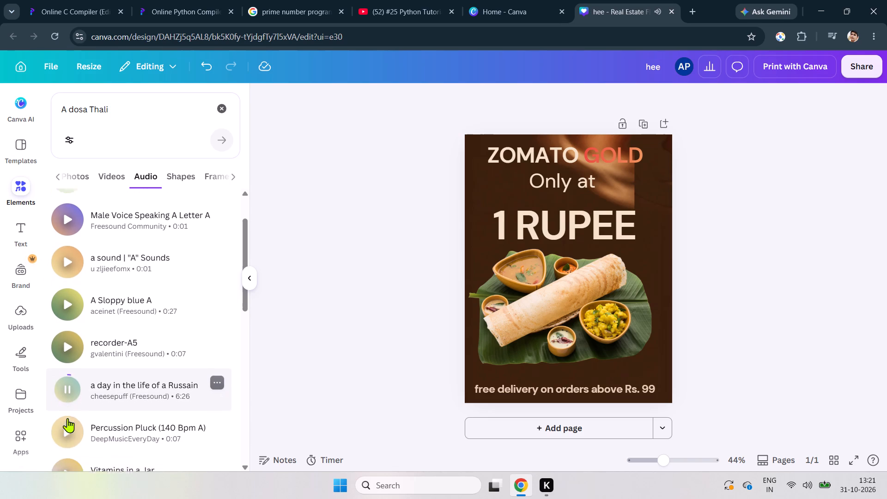
scroll(67, 418, "down", 1)
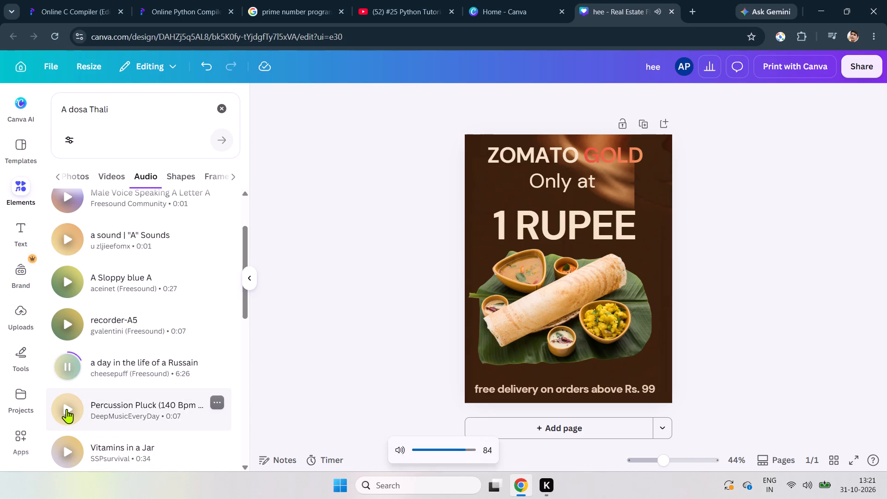
left_click(67, 409)
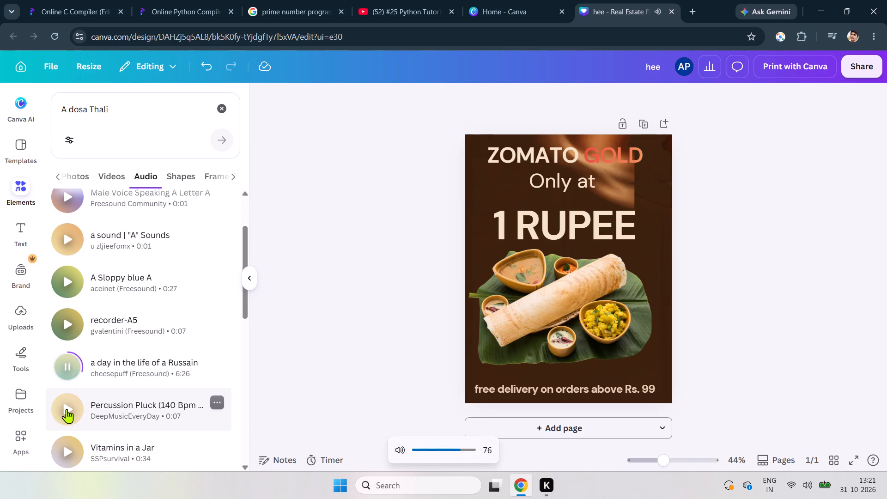
scroll(67, 409, "down", 2)
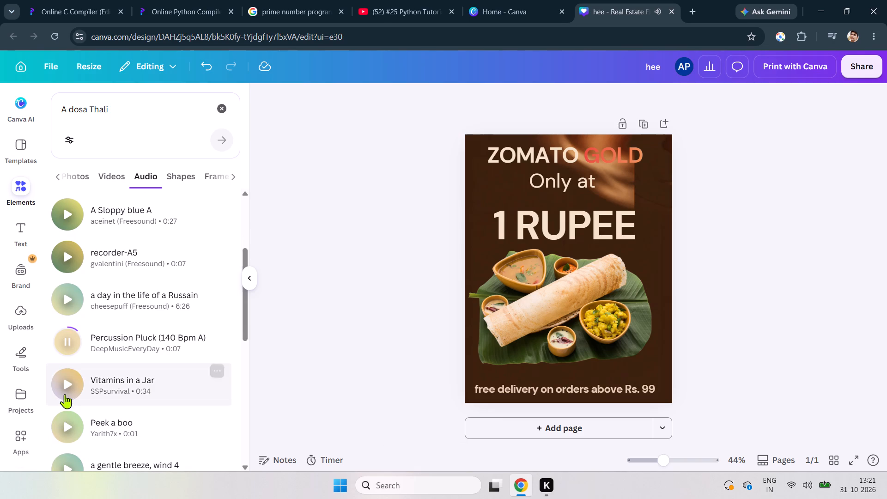
left_click(64, 391)
scroll(64, 391, "down", 2)
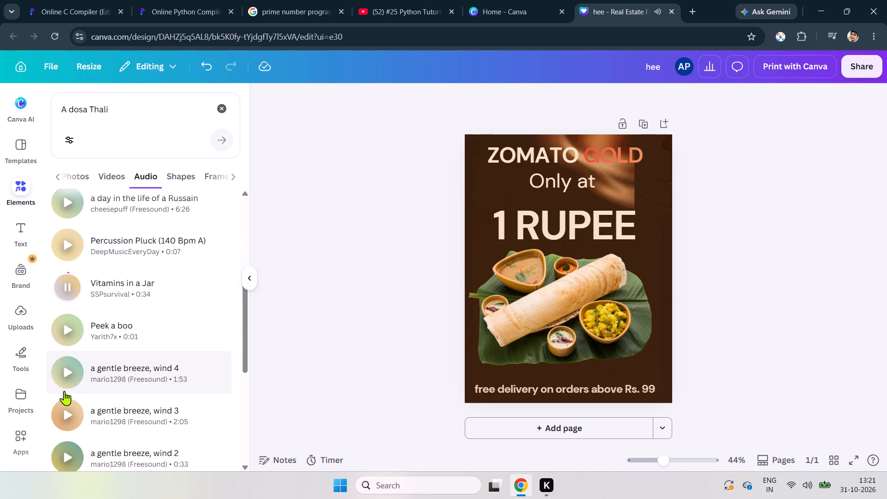
left_click(65, 332)
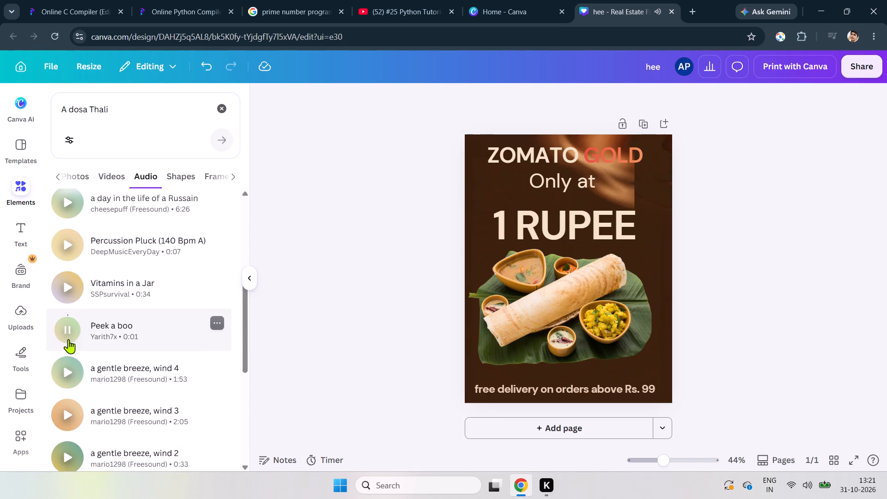
scroll(91, 396, "down", 2)
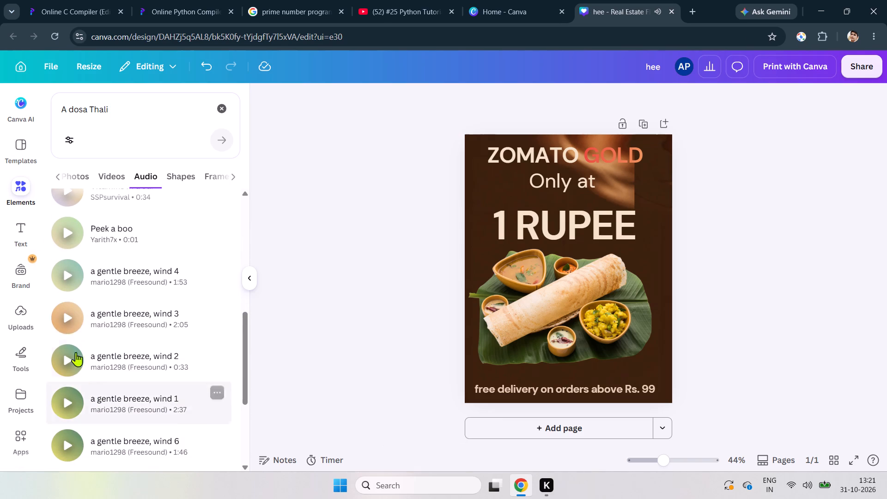
left_click(69, 323)
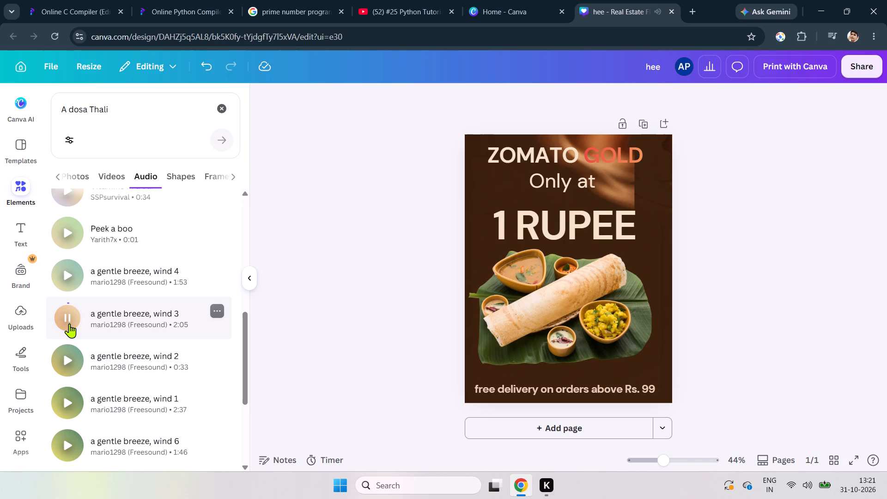
left_click(69, 323)
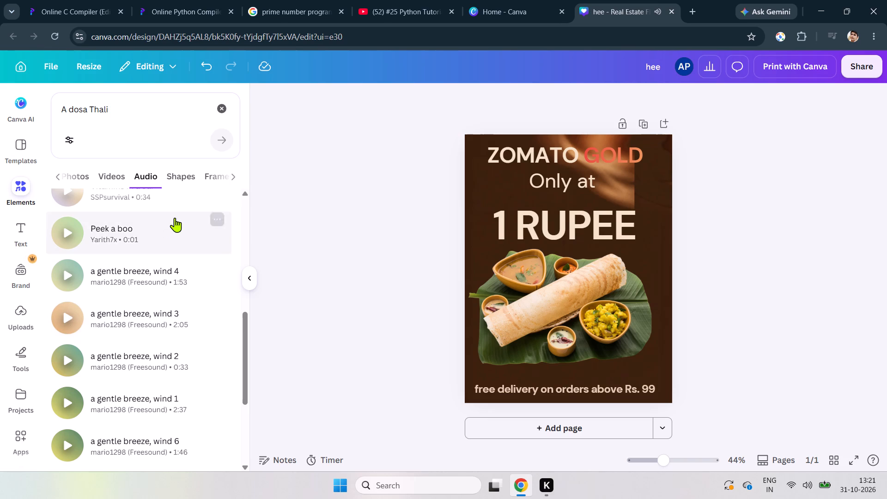
Look through the shape, mockup, frame and graphic results for "A dosa Thali".
left_click(188, 179)
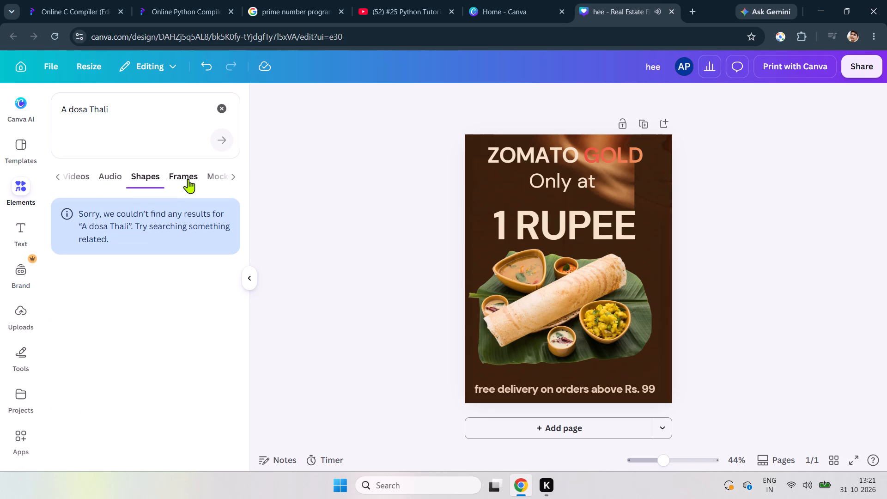
left_click(203, 177)
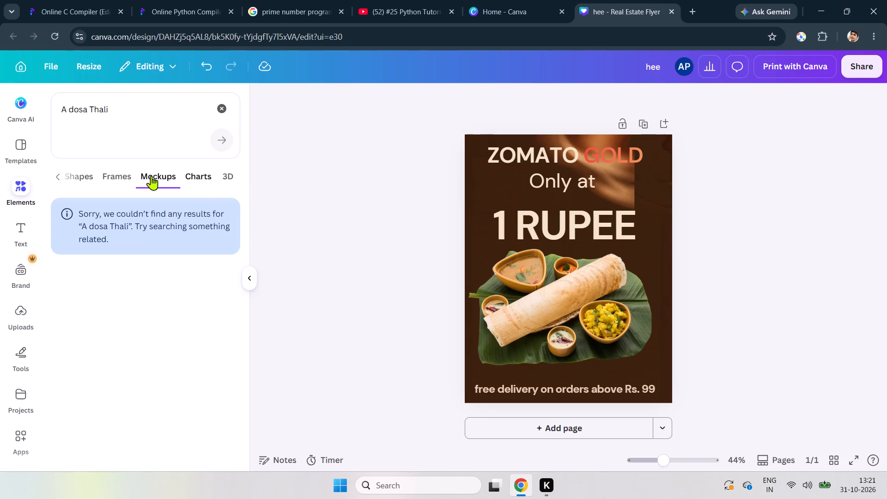
left_click(122, 172)
scroll(93, 174, "right", 2)
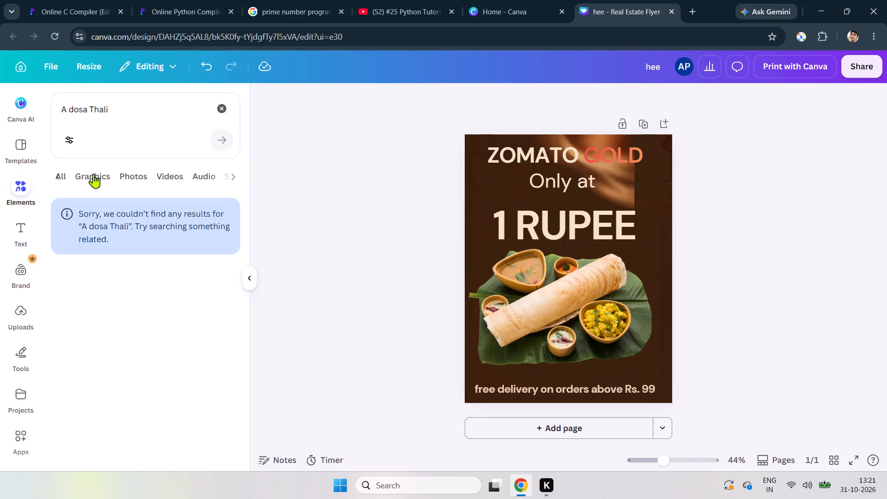
left_click(80, 176)
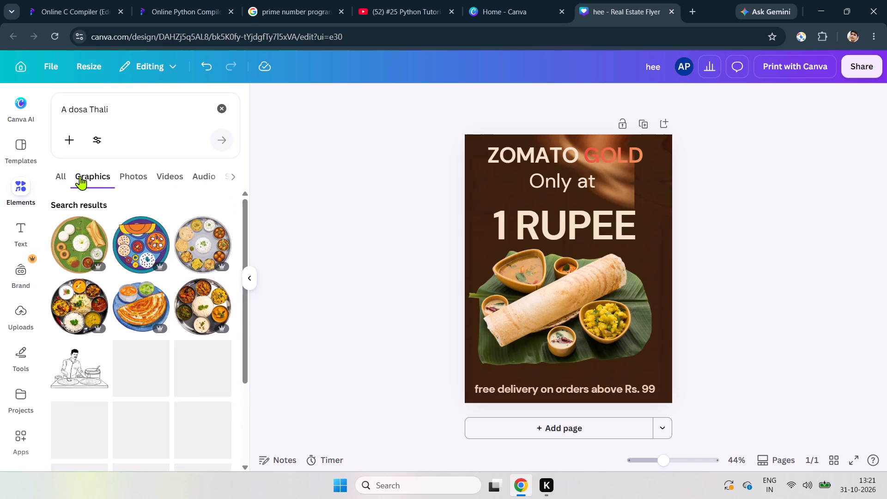
scroll(164, 420, "down", 6)
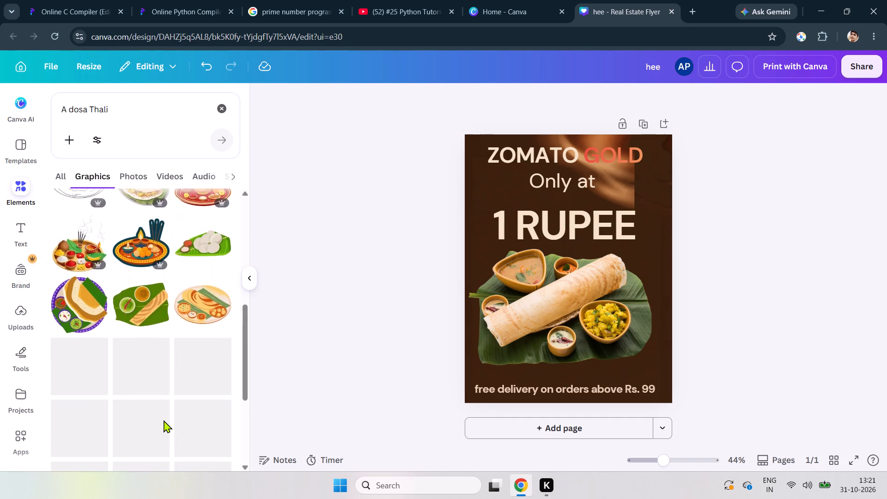
scroll(164, 420, "down", 4)
scroll(164, 420, "up", 5)
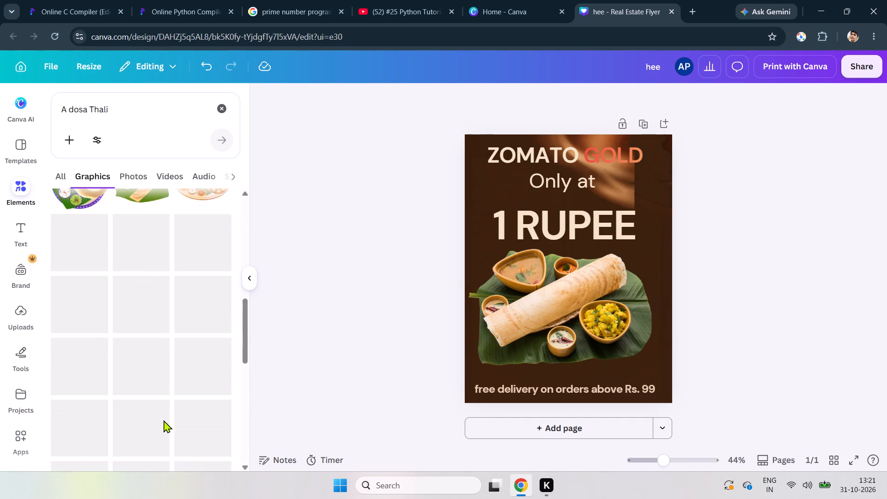
scroll(164, 420, "up", 4)
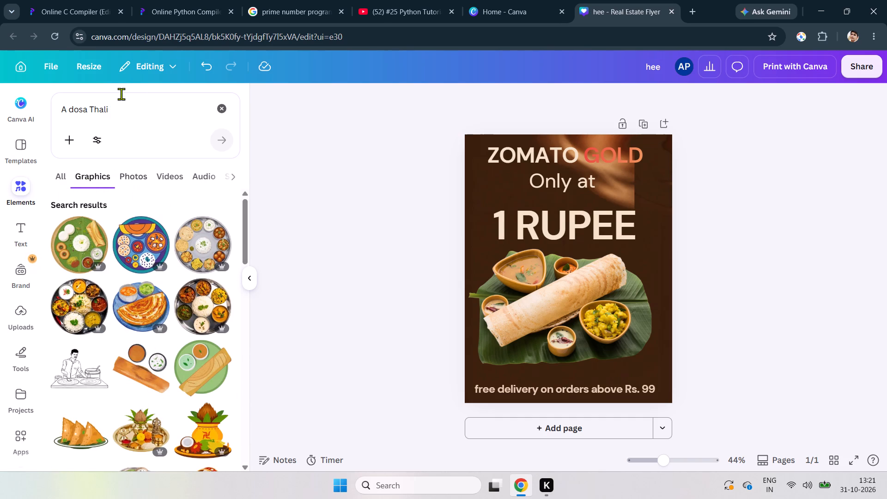
Clear the element search, browse the Animations category, and add the thin black curved arrow from Arrow animations to the flyer.
left_click(221, 114)
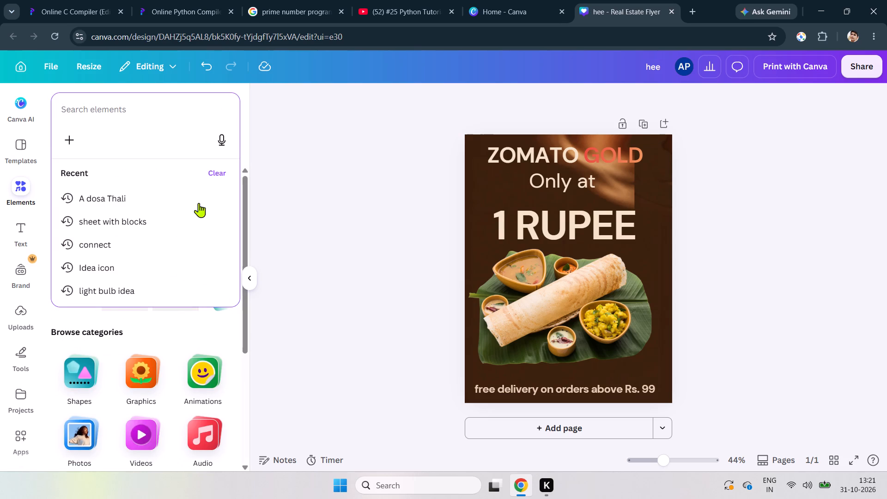
left_click(342, 269)
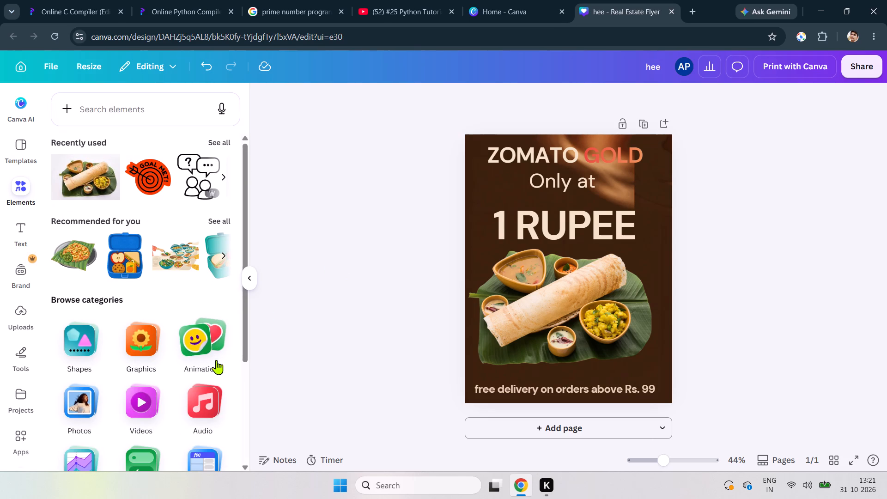
left_click(215, 360)
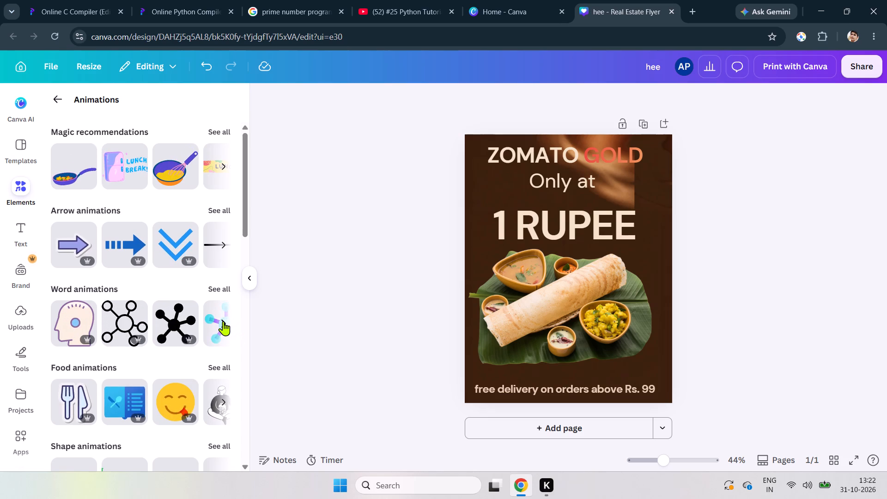
left_click(223, 321)
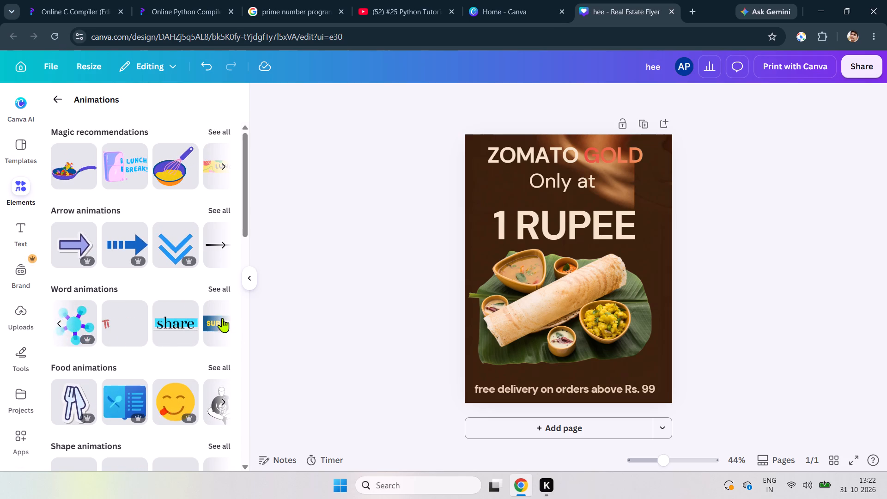
left_click(223, 248)
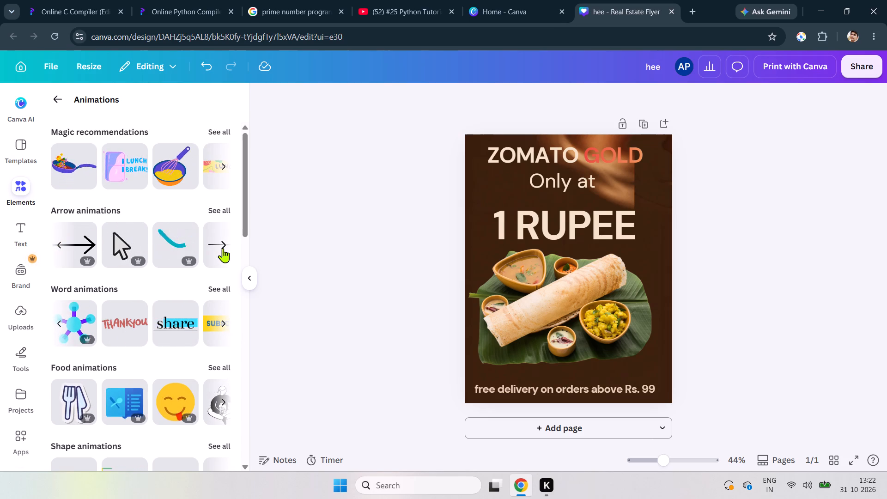
left_click(223, 248)
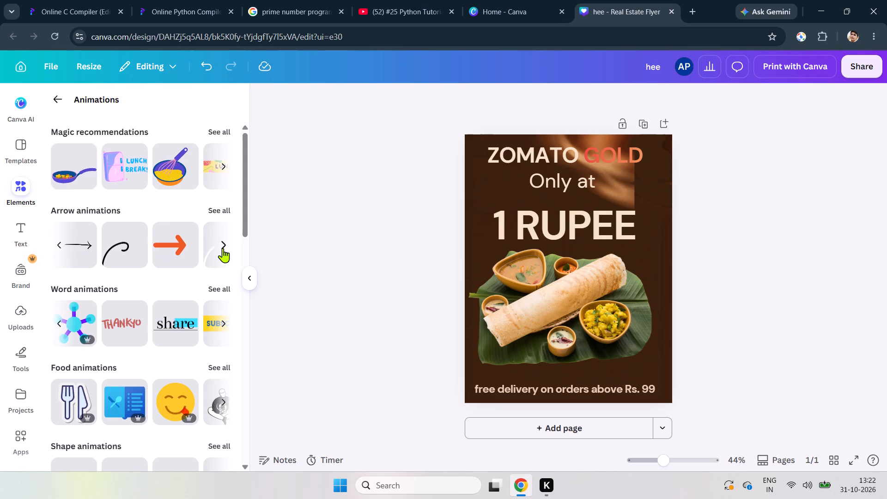
left_click(134, 244)
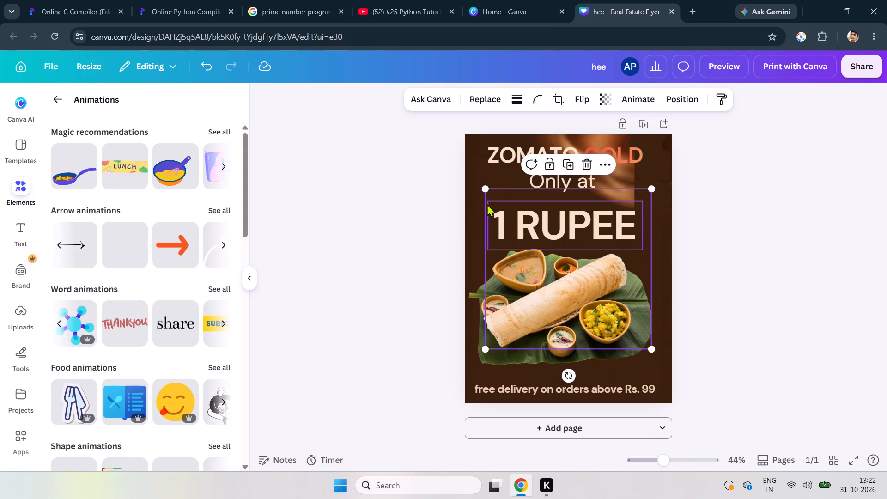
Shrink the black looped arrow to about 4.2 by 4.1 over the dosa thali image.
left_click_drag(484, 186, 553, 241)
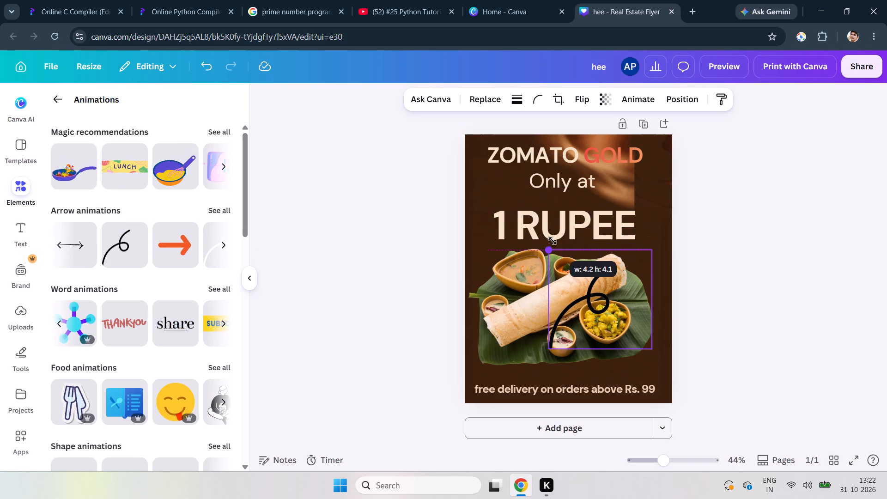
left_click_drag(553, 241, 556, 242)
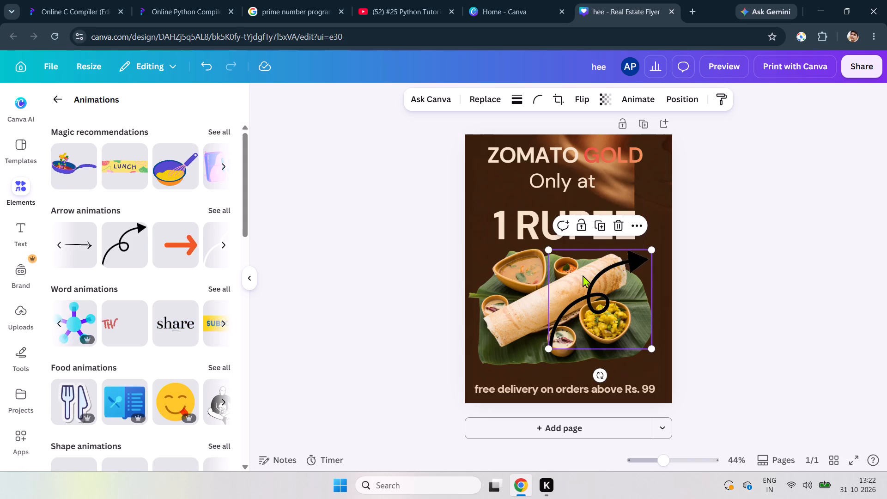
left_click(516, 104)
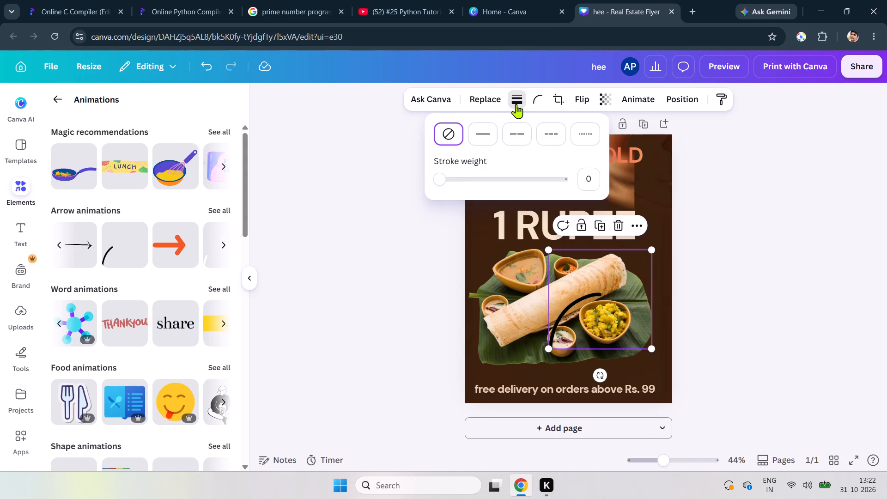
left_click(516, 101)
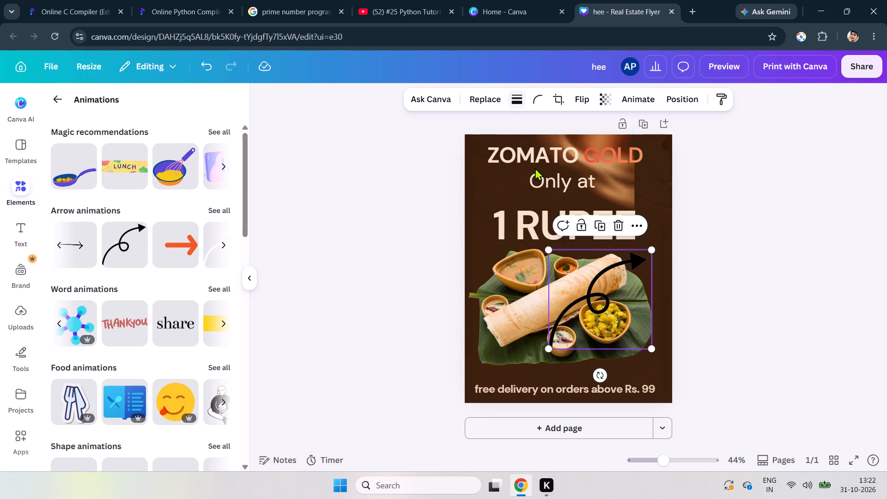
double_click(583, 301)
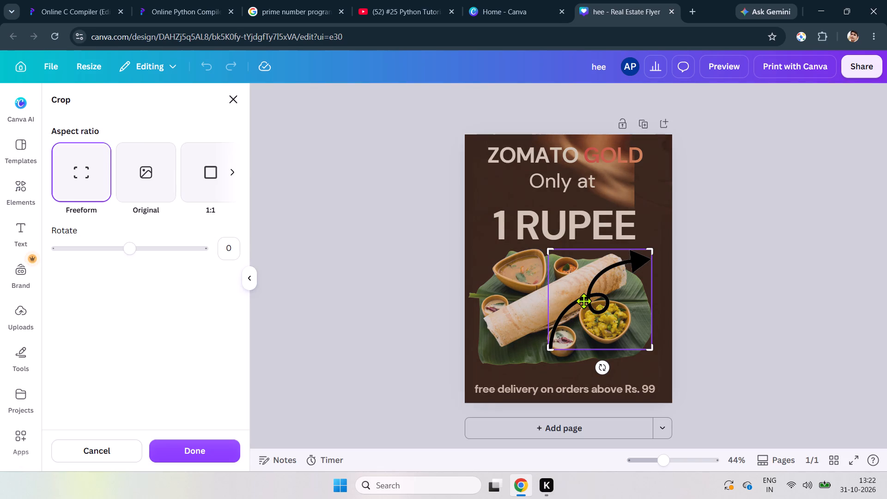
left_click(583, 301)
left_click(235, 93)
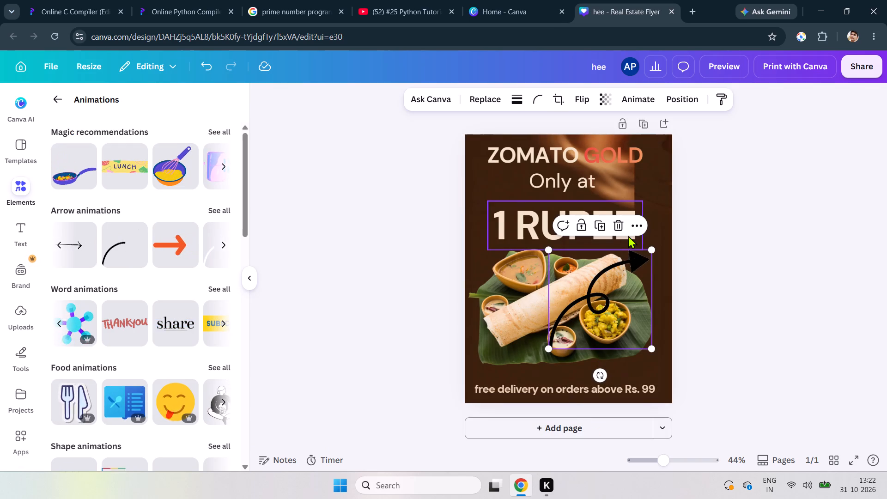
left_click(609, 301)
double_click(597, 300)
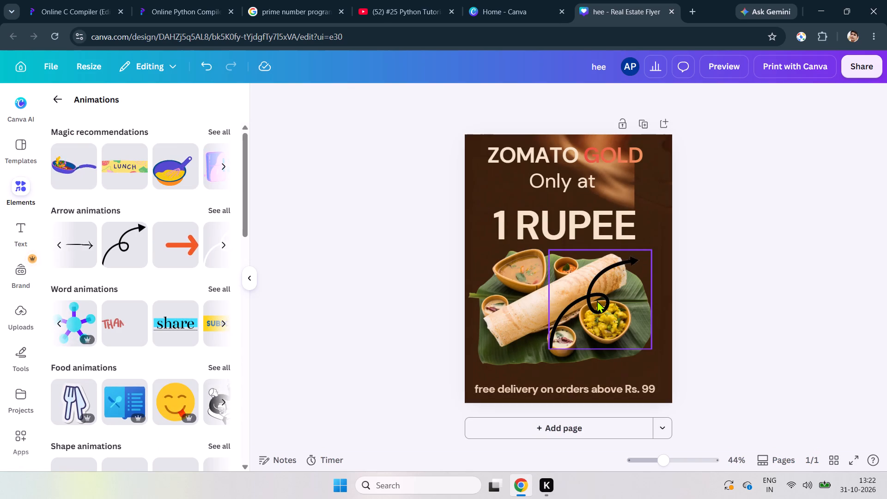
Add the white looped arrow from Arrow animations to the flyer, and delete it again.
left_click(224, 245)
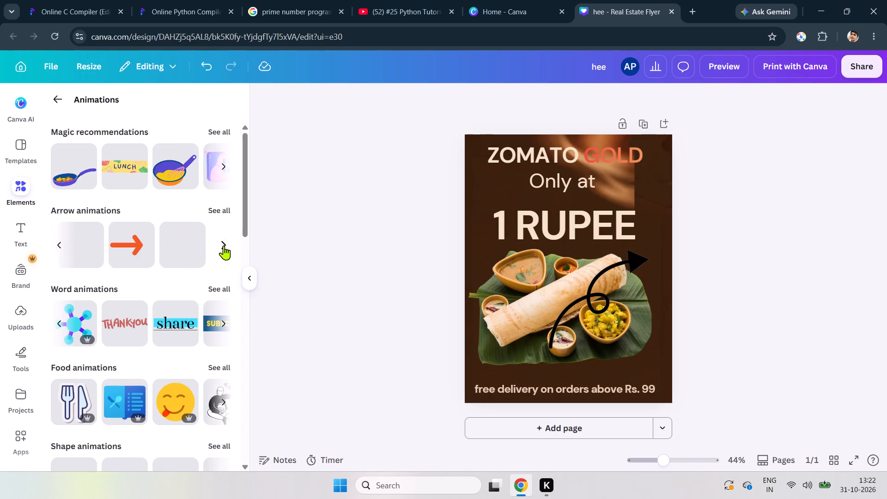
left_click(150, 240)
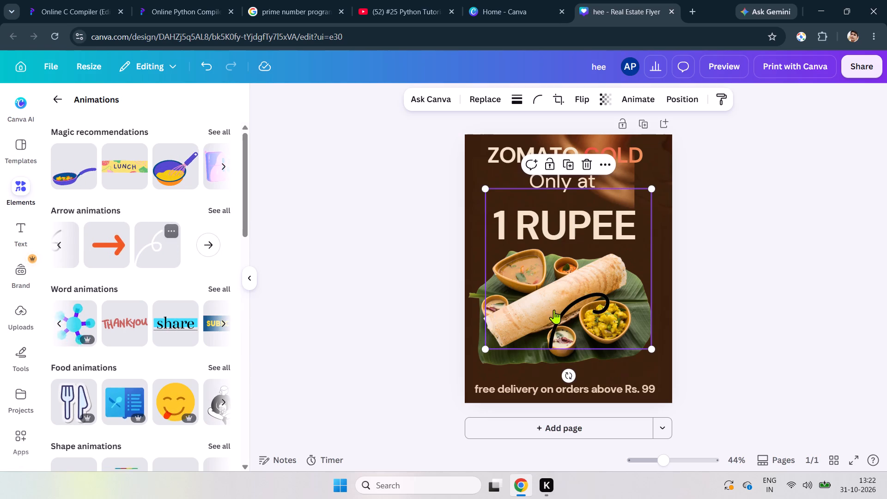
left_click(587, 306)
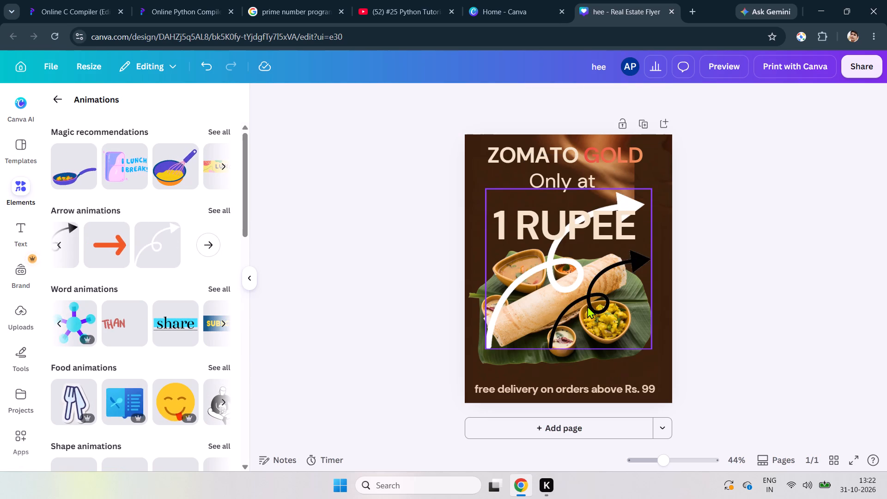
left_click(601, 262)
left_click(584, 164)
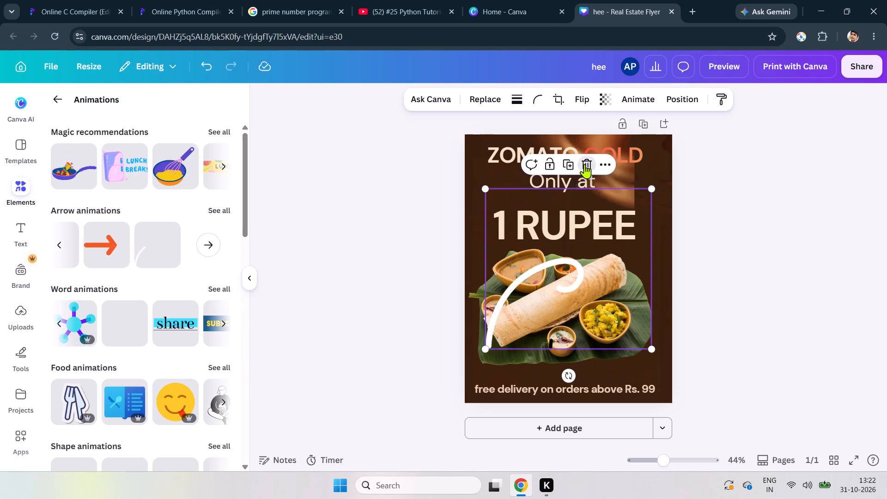
Delete the black looped arrow from the dosa thali image.
left_click(602, 293)
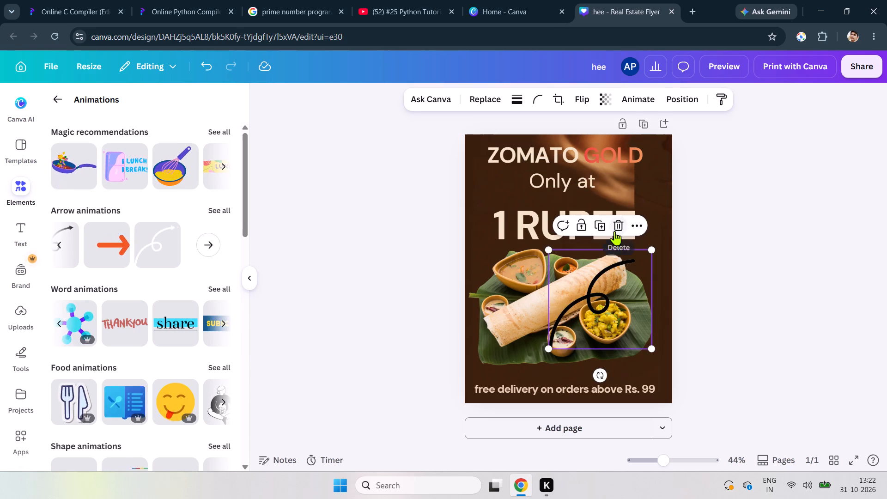
left_click(614, 231)
Add the white looped arrow from Arrow animations and shrink it to about 3.1 by 3.
left_click(167, 250)
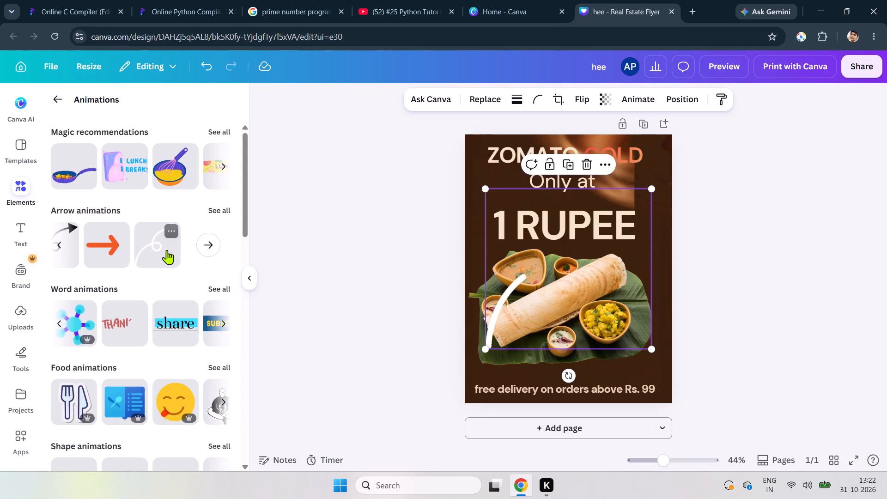
left_click_drag(484, 187, 567, 284)
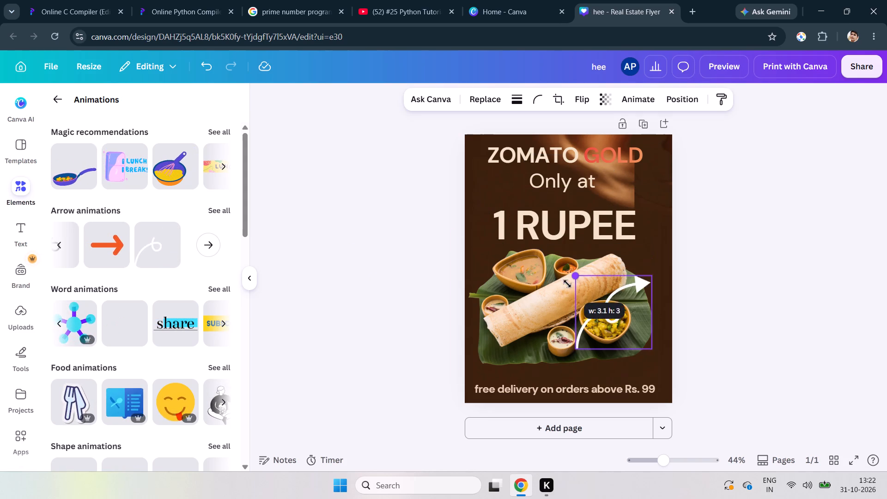
left_click_drag(567, 284, 570, 285)
Shrink the white arrow further and place it at the flyer's left edge, above the "1" and pointing toward "Only at".
left_click_drag(620, 324, 493, 224)
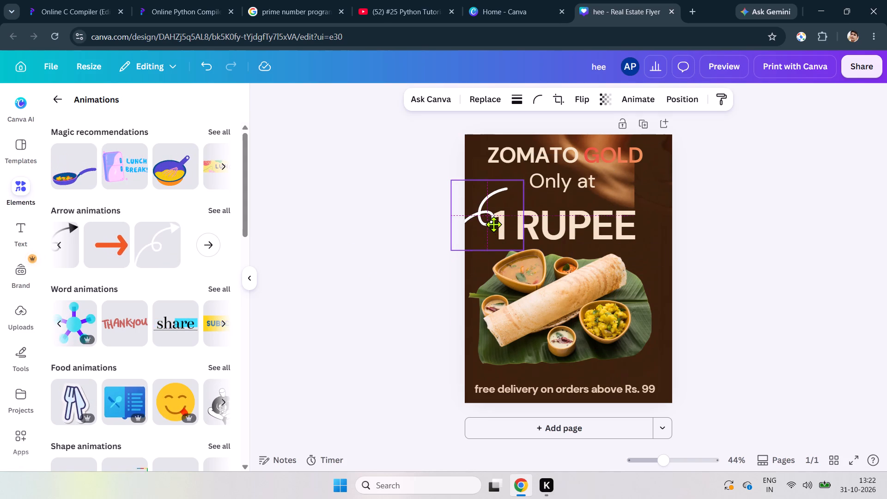
left_click_drag(493, 224, 493, 221)
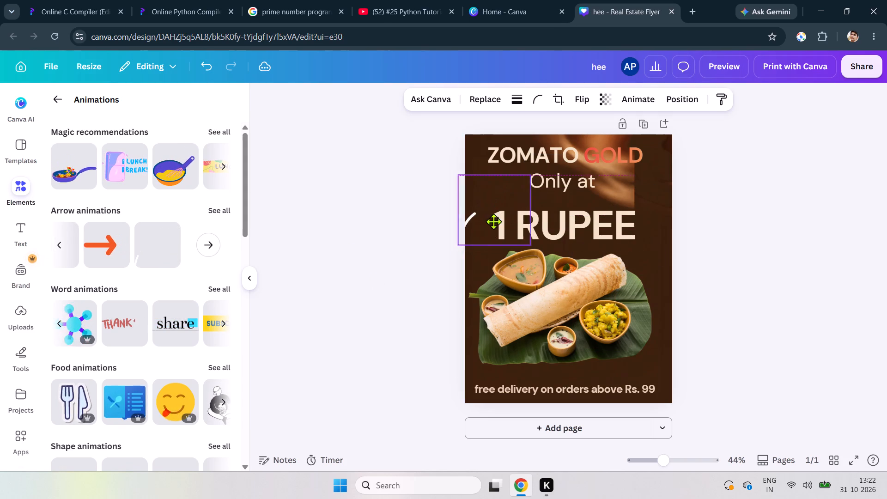
left_click_drag(493, 221, 482, 248)
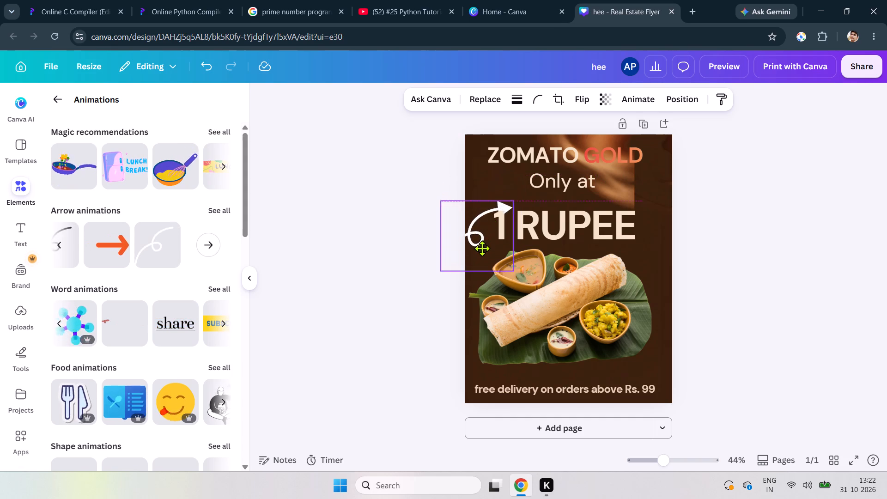
left_click_drag(482, 248, 485, 261)
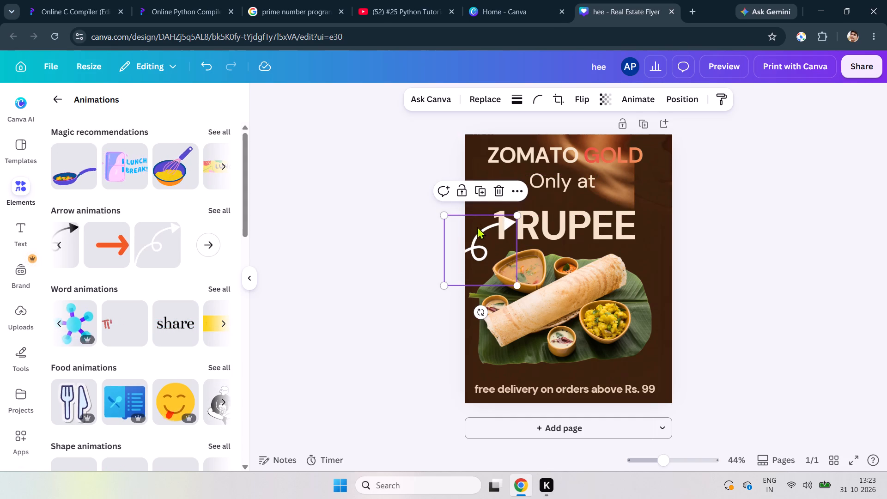
left_click_drag(480, 230, 481, 203)
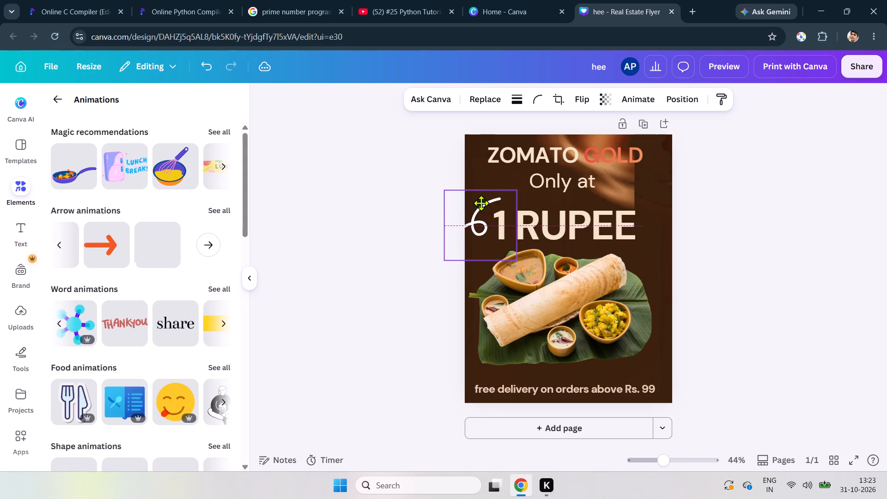
left_click_drag(481, 203, 488, 202)
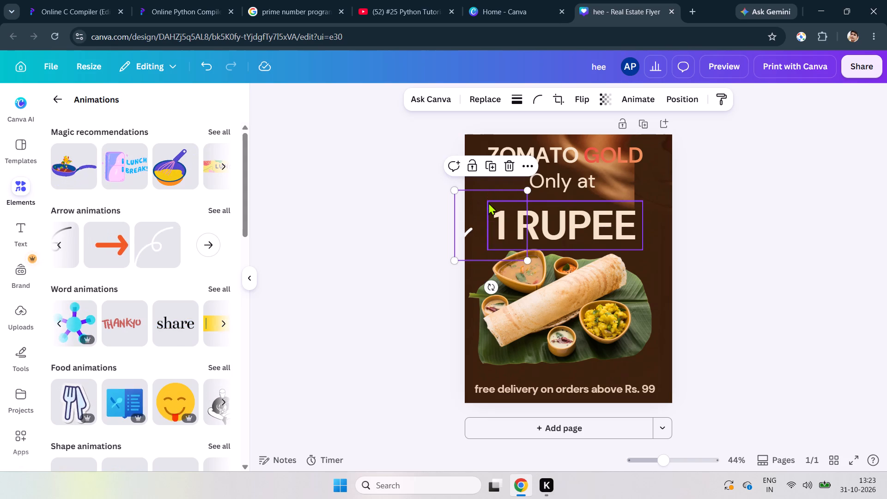
left_click_drag(455, 189, 483, 197)
left_click_drag(498, 232, 495, 212)
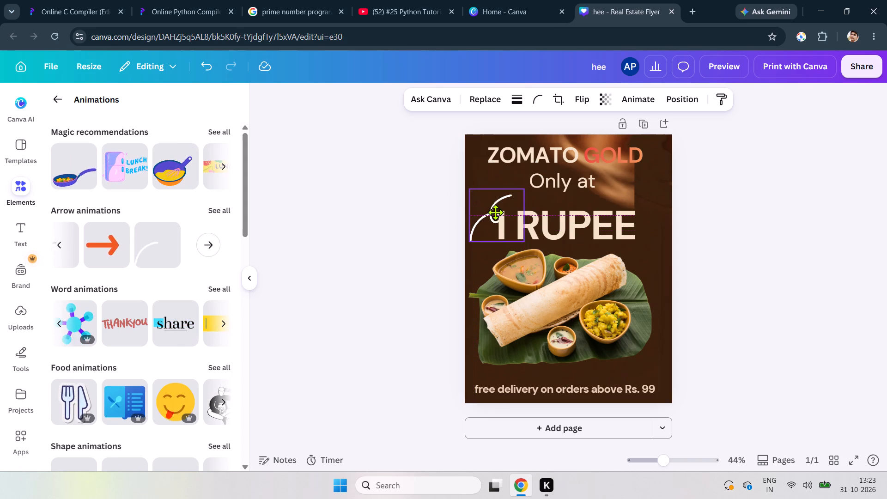
left_click_drag(495, 212, 490, 212)
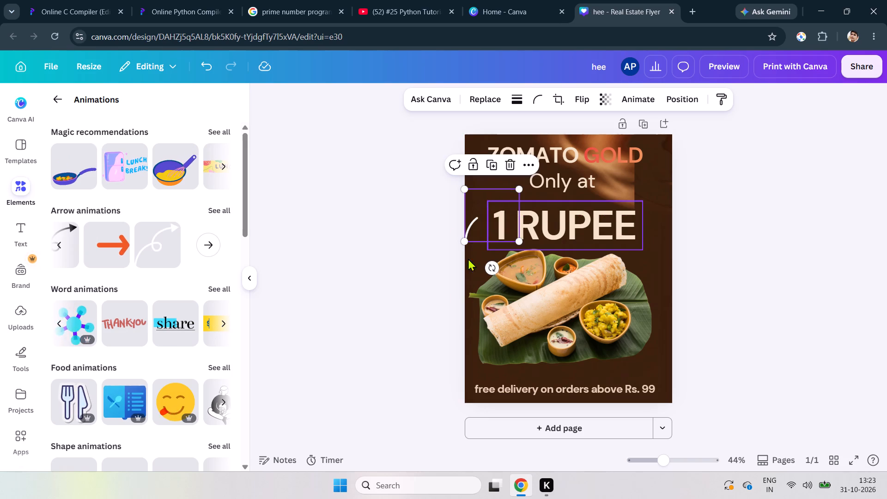
left_click(434, 298)
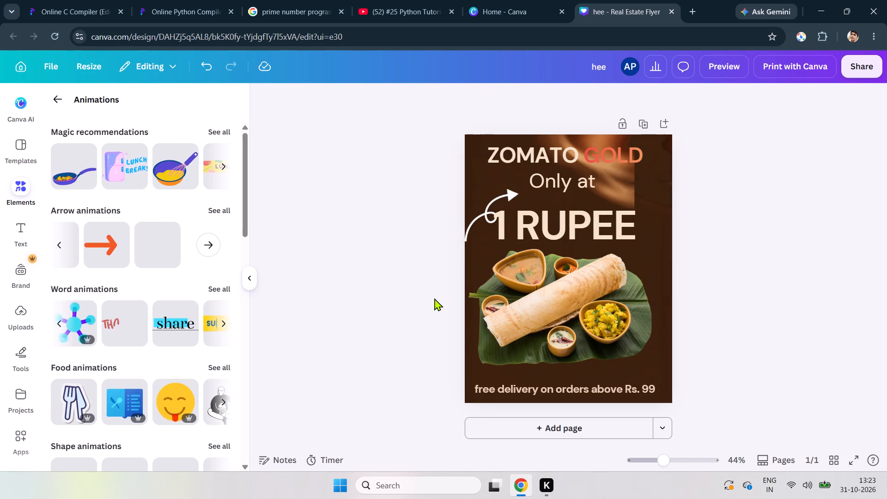
left_click_drag(480, 219, 480, 200)
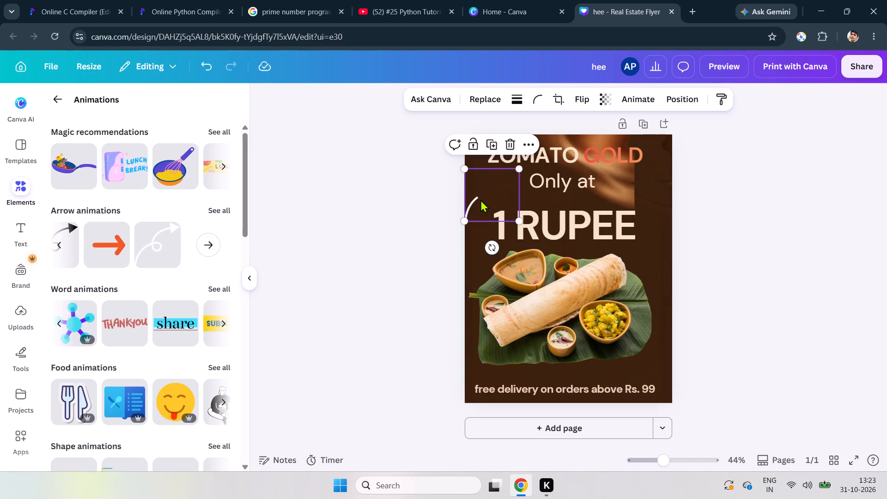
left_click(420, 218)
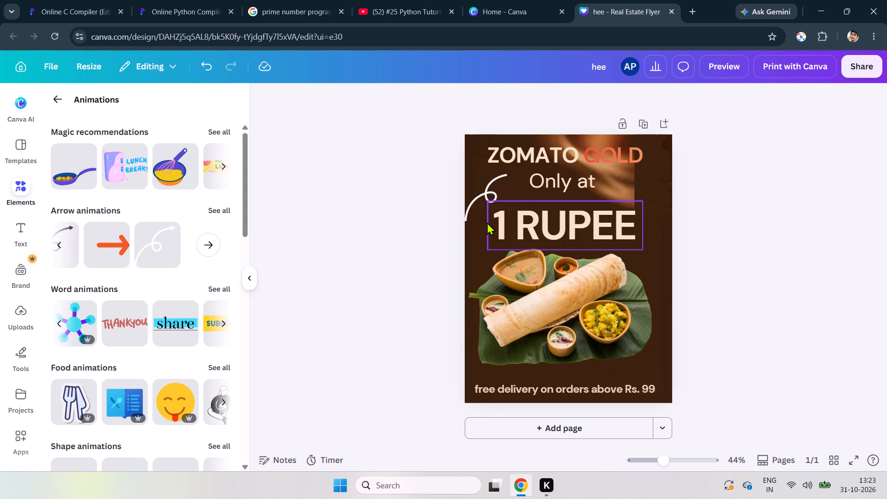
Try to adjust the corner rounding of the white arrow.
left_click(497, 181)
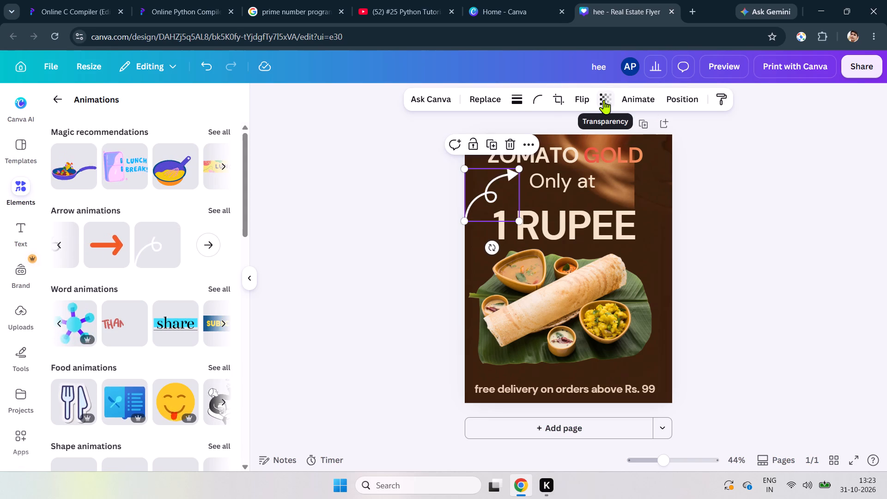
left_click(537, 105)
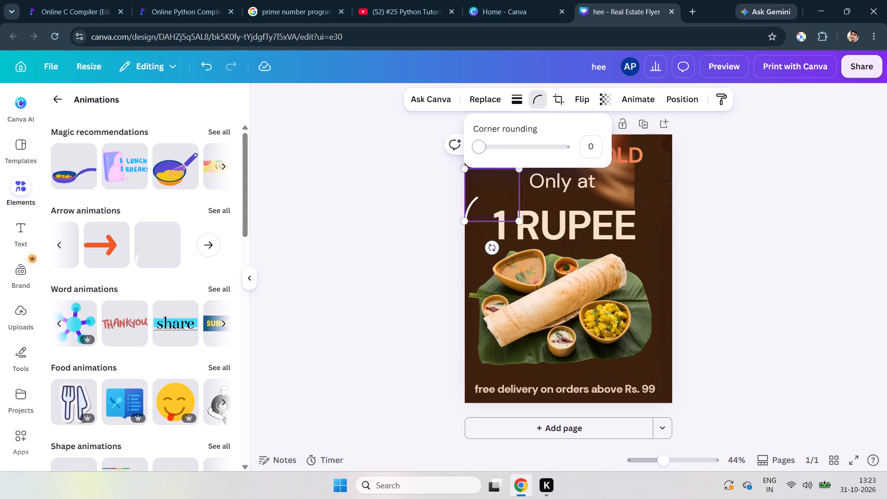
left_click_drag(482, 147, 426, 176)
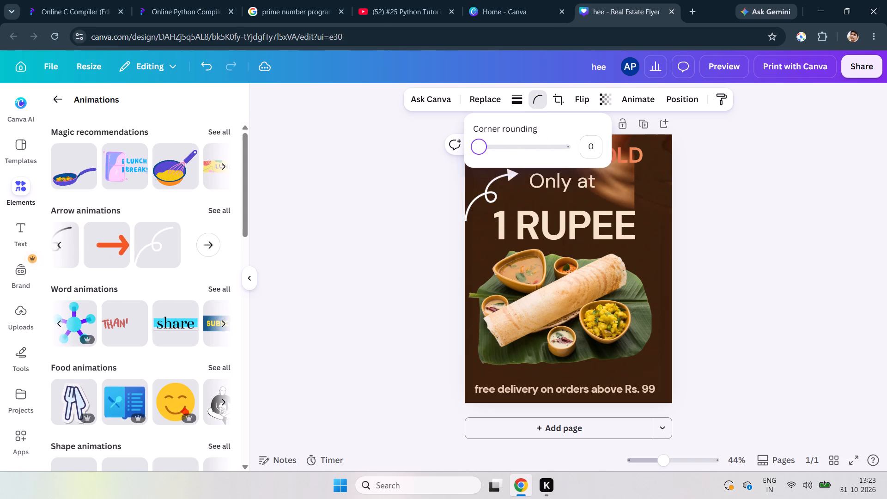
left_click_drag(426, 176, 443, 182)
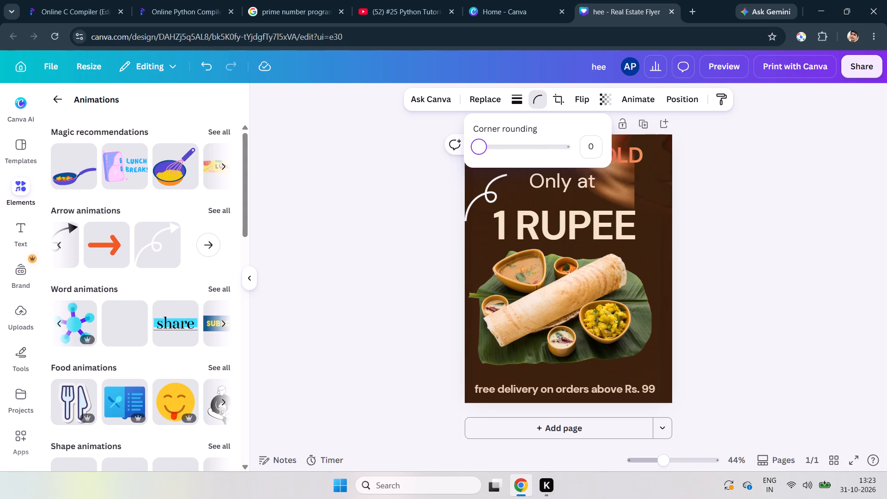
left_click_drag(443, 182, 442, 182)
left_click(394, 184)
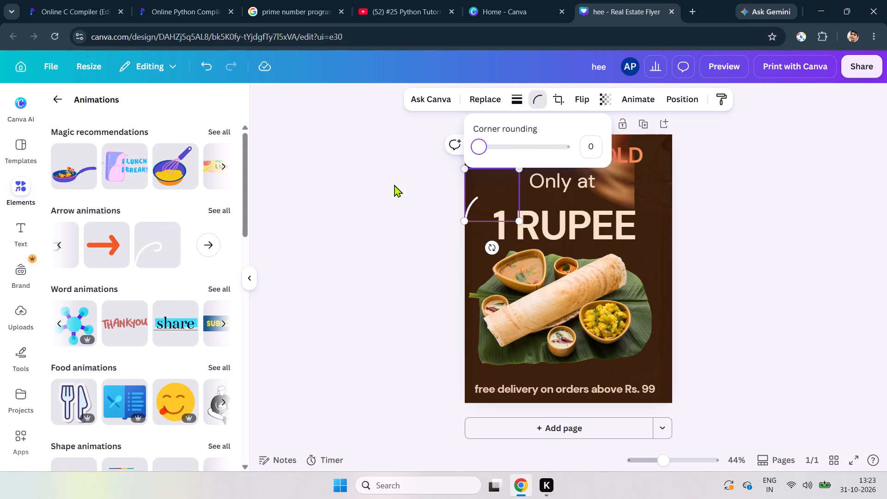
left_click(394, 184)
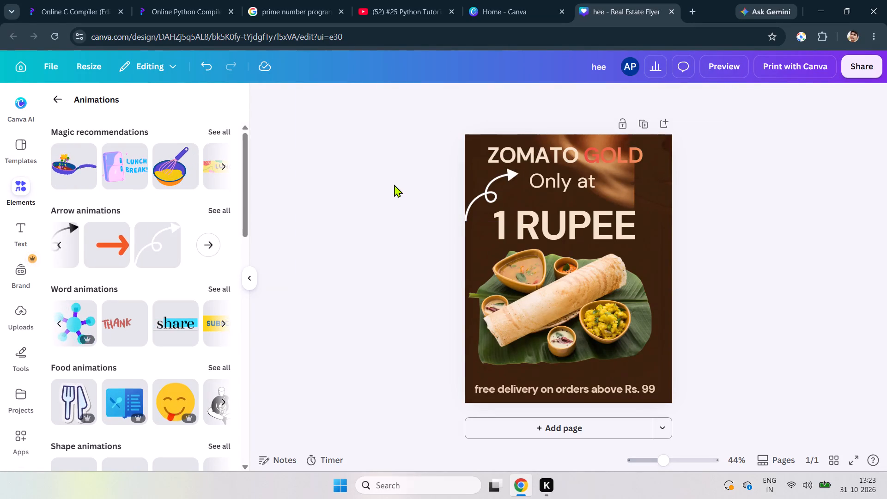
Look through the Word animations row for a suitable animated word element.
left_click(222, 320)
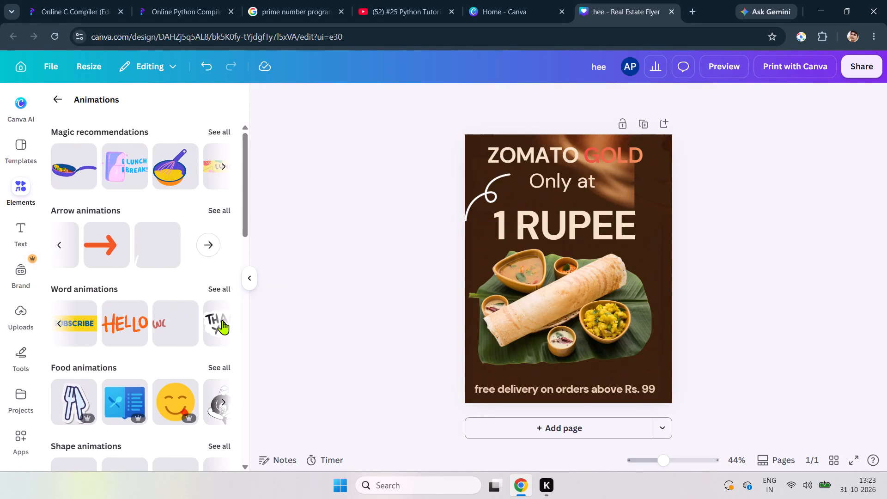
left_click(222, 320)
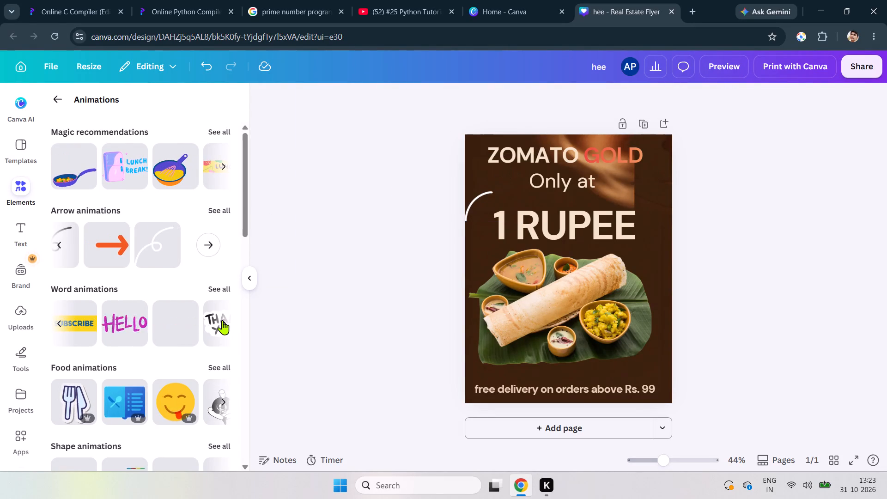
left_click(222, 320)
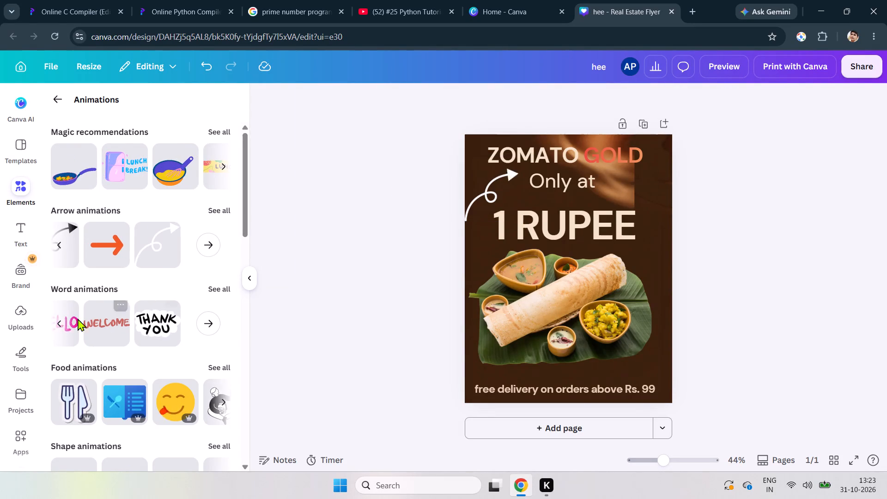
triple_click(56, 320)
left_click(56, 320)
left_click(56, 320)
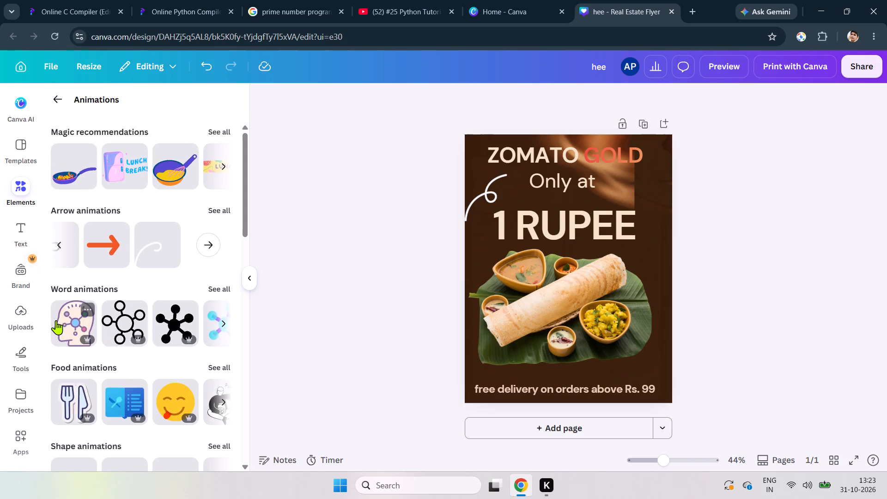
Show all the word animations and delete the head illustration covering the middle of the flyer.
left_click(225, 287)
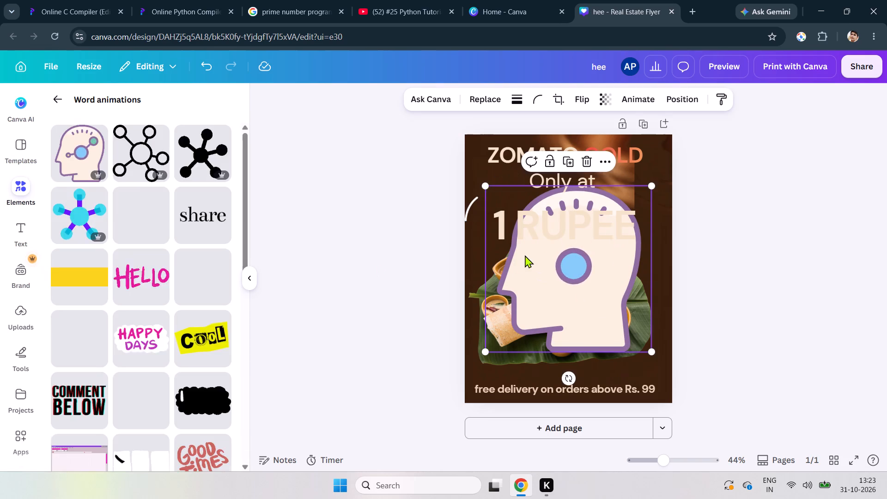
left_click(525, 255)
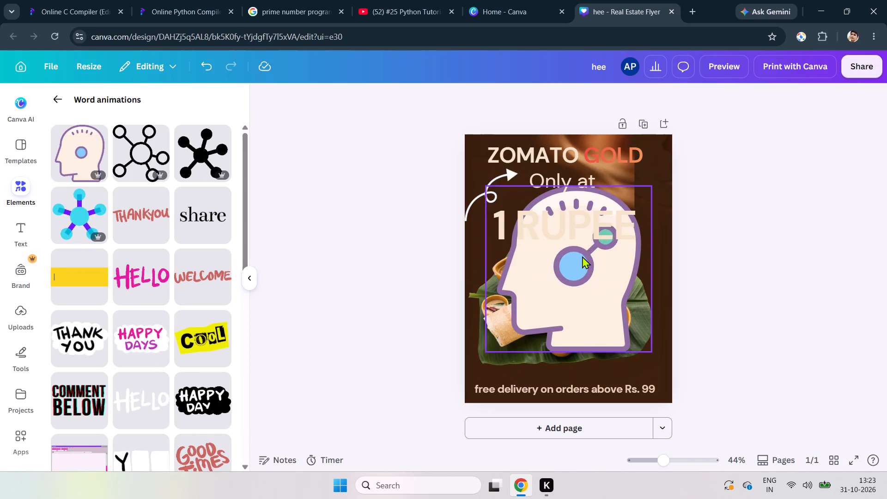
left_click(582, 256)
left_click(586, 167)
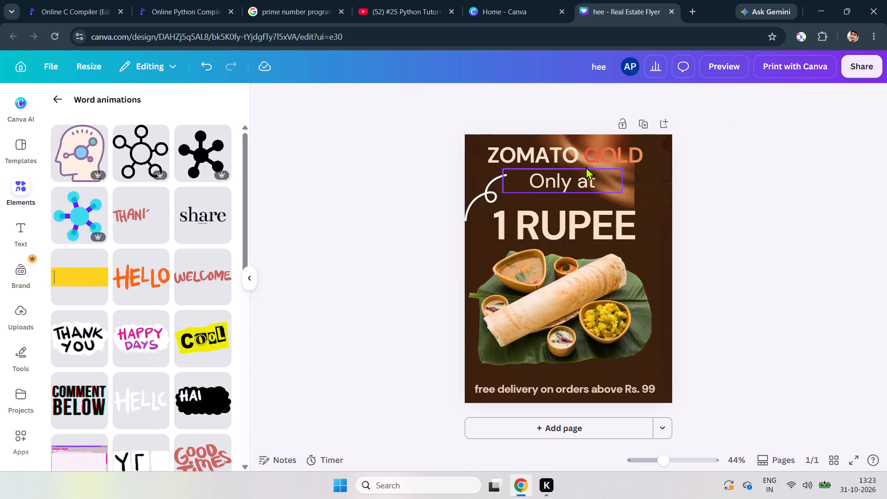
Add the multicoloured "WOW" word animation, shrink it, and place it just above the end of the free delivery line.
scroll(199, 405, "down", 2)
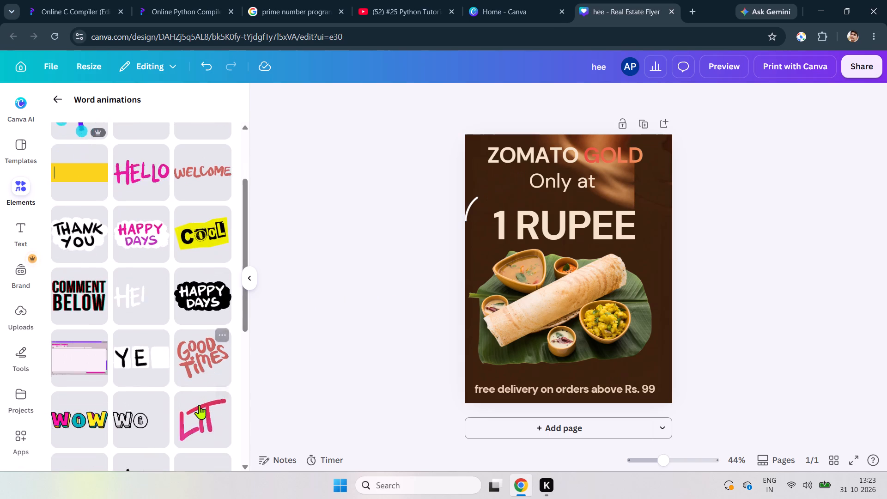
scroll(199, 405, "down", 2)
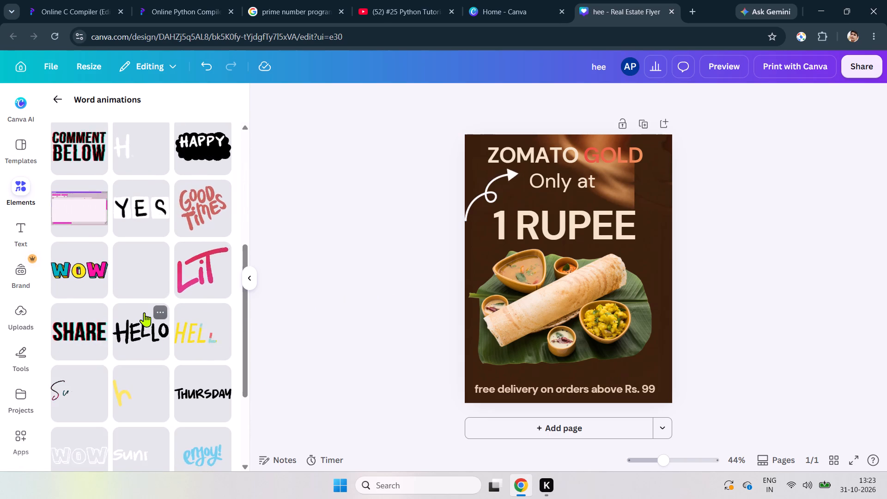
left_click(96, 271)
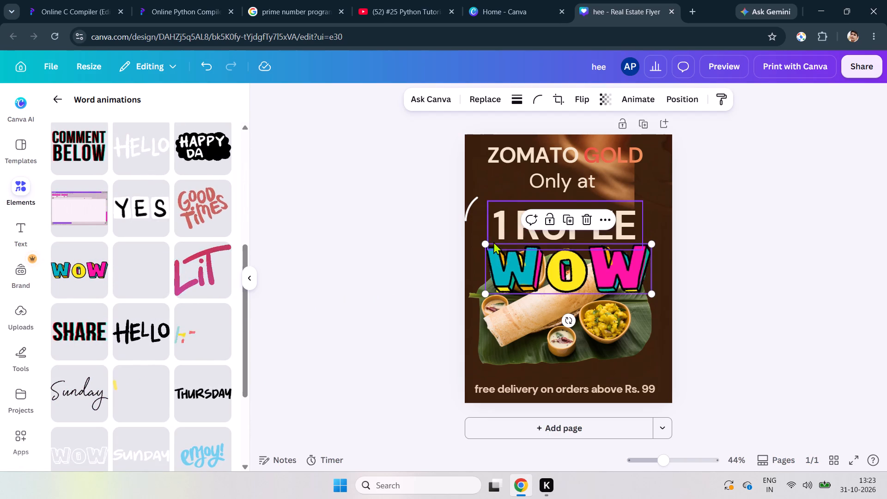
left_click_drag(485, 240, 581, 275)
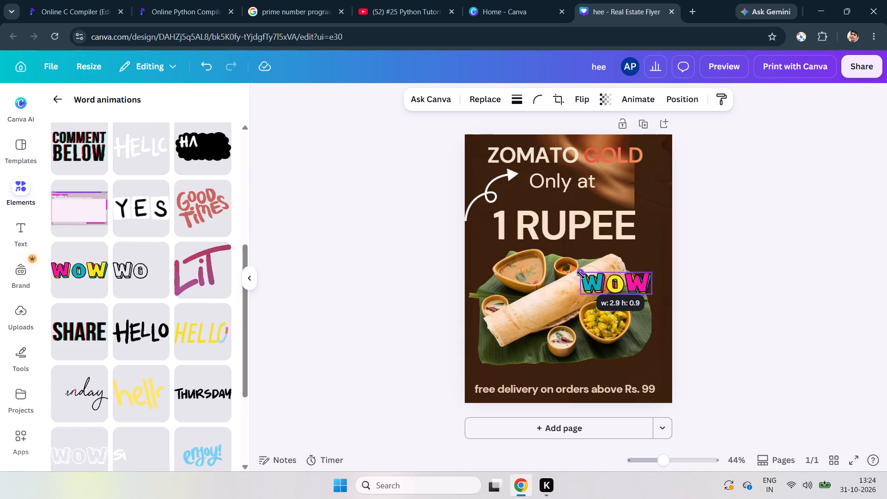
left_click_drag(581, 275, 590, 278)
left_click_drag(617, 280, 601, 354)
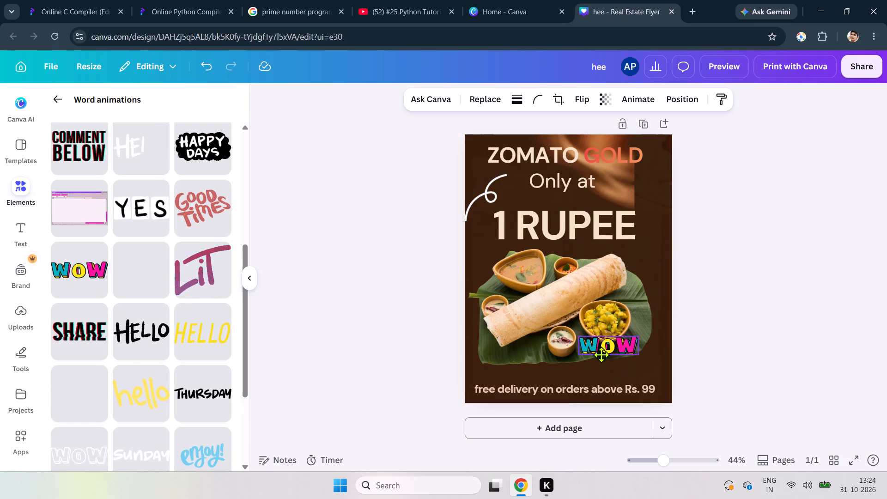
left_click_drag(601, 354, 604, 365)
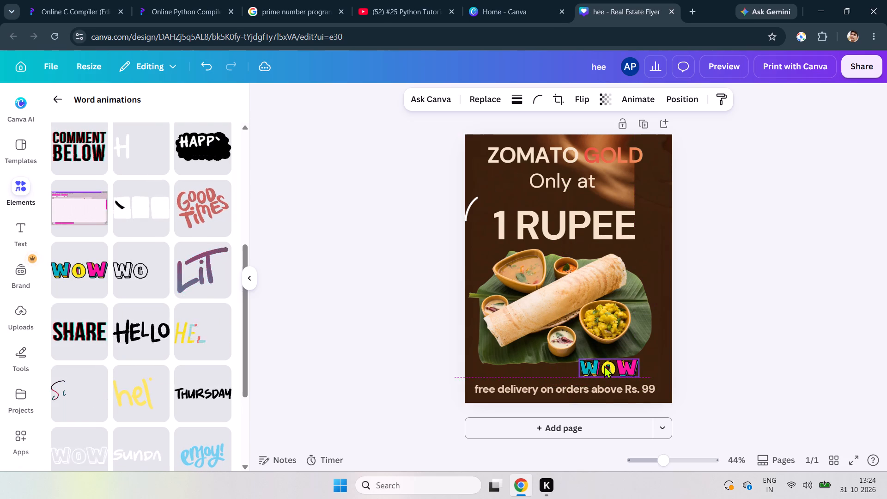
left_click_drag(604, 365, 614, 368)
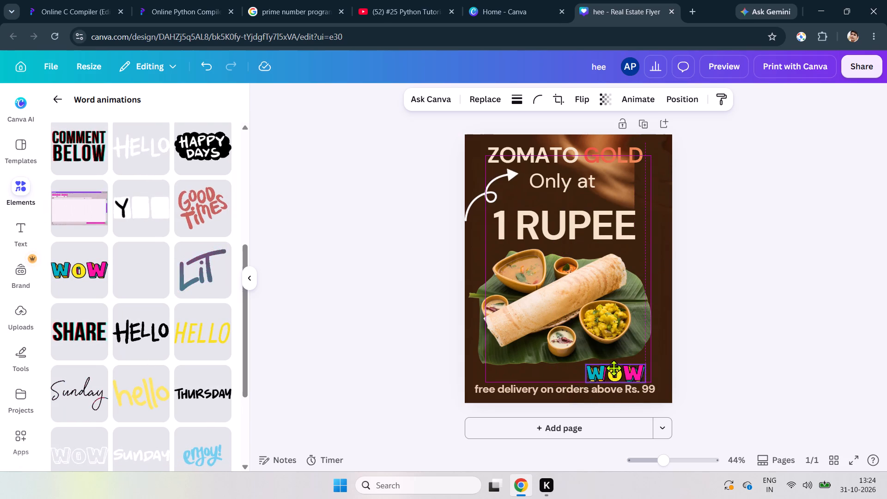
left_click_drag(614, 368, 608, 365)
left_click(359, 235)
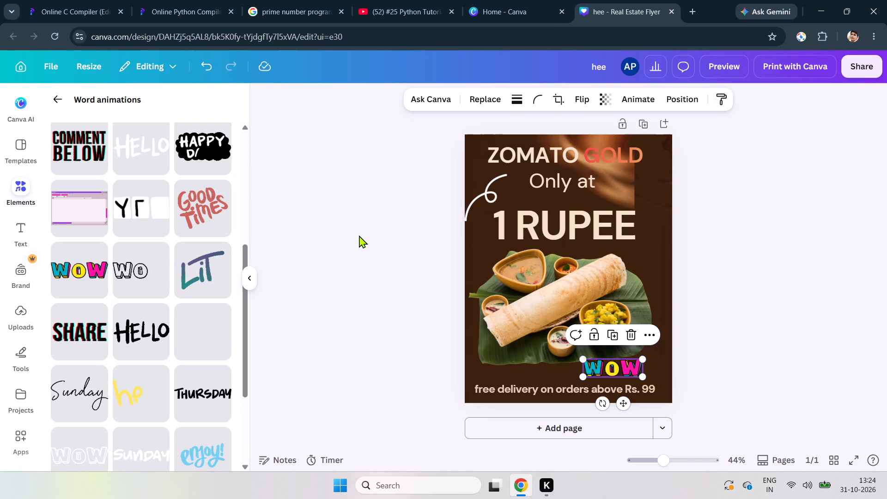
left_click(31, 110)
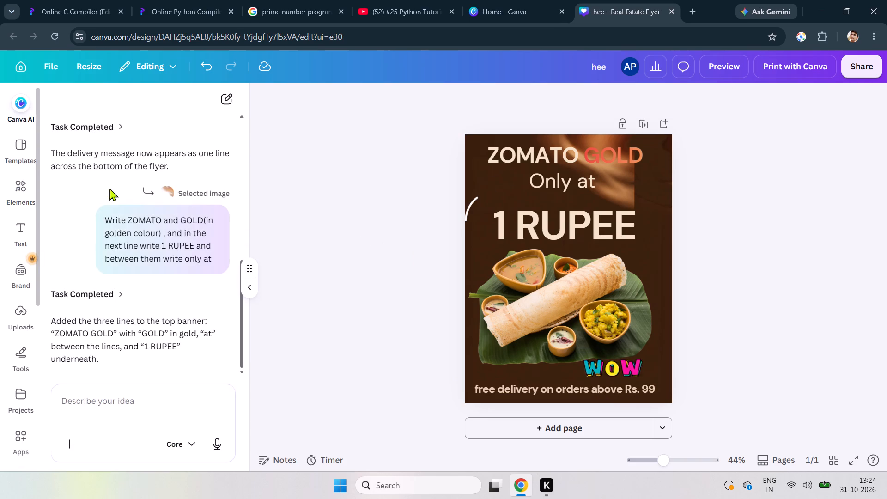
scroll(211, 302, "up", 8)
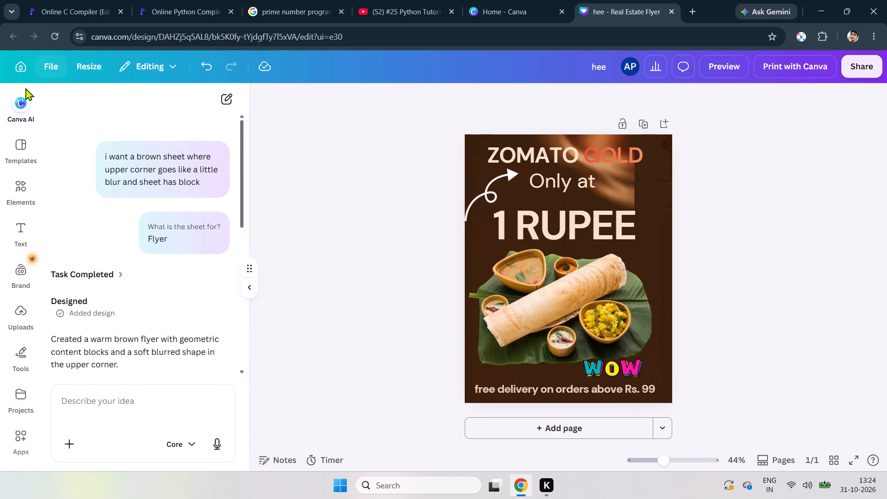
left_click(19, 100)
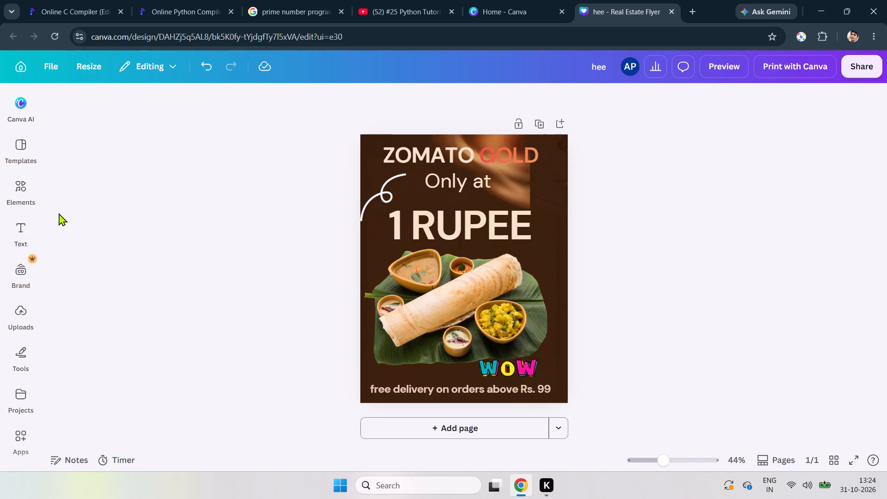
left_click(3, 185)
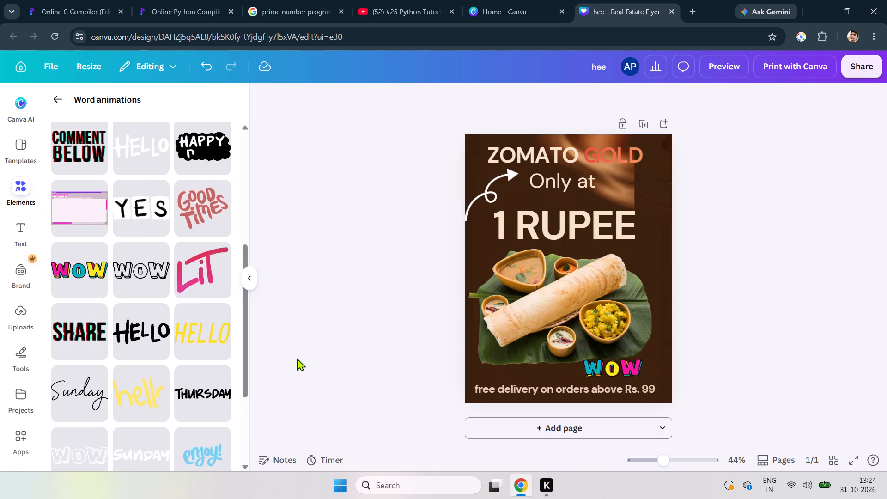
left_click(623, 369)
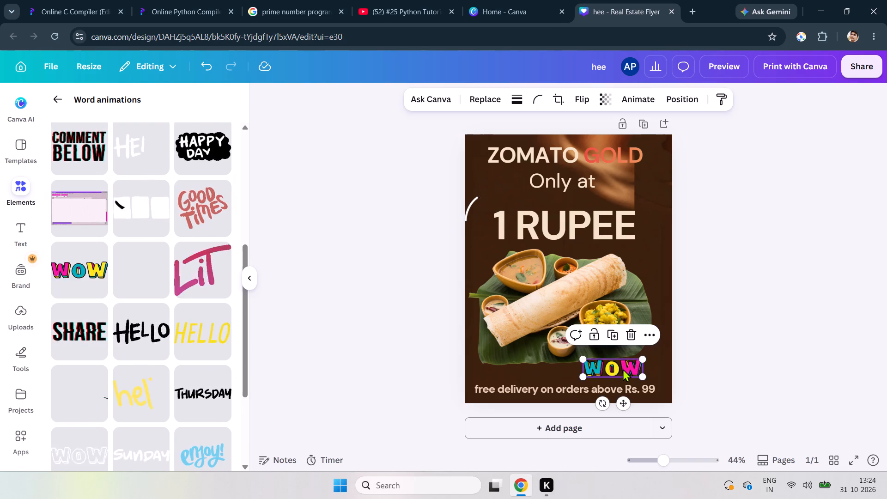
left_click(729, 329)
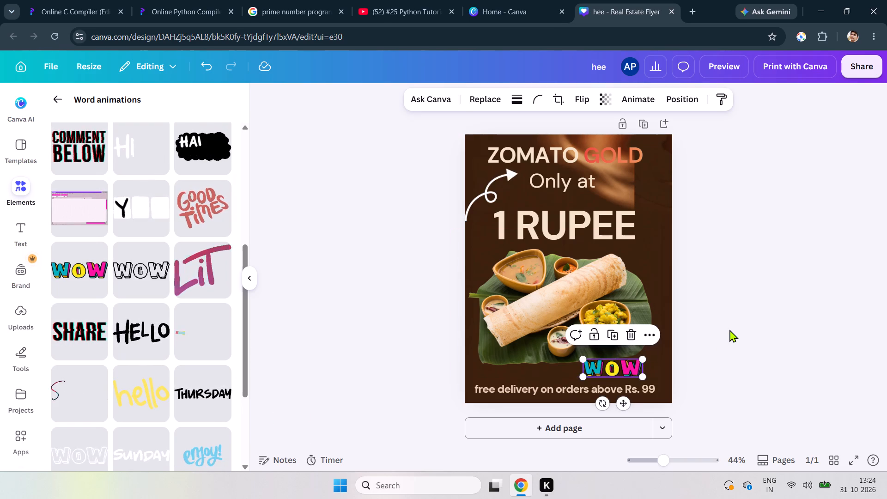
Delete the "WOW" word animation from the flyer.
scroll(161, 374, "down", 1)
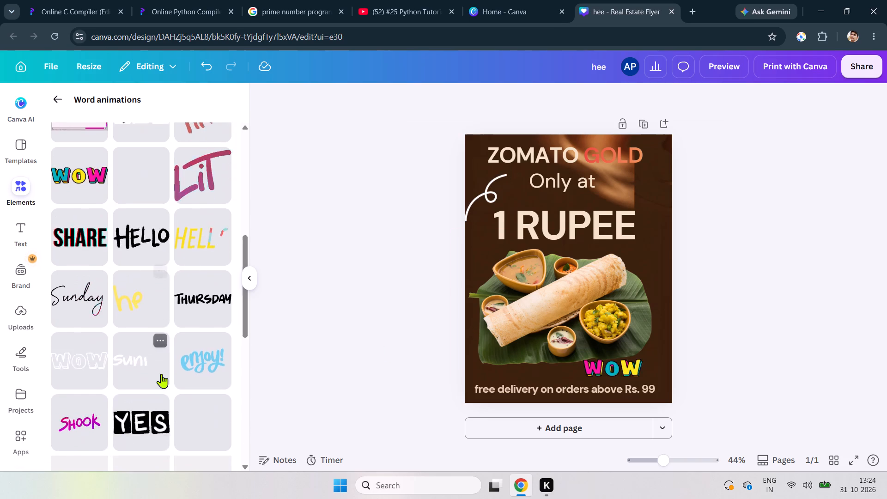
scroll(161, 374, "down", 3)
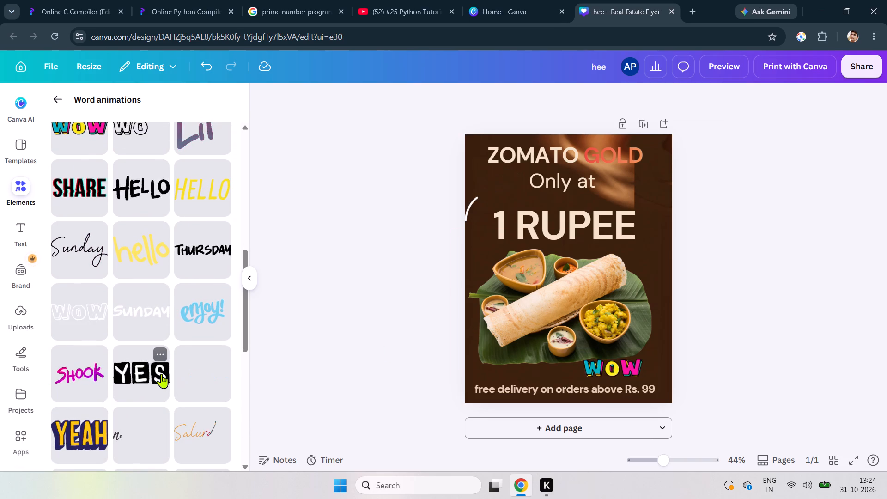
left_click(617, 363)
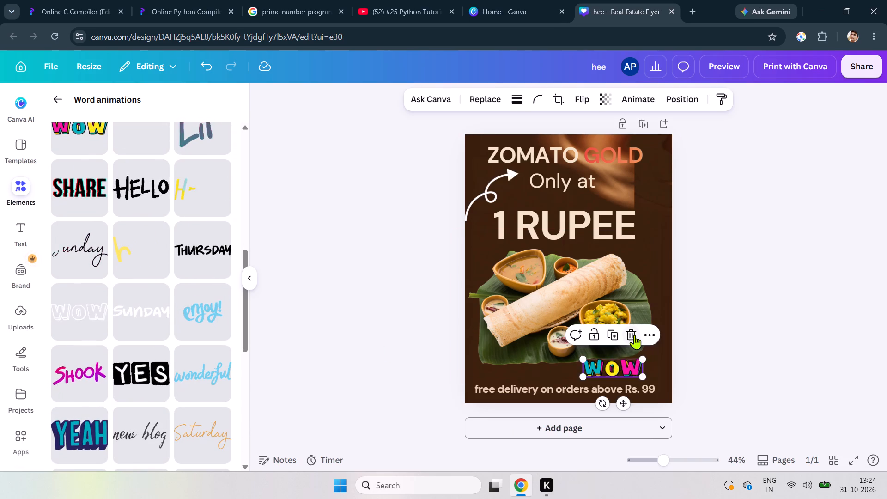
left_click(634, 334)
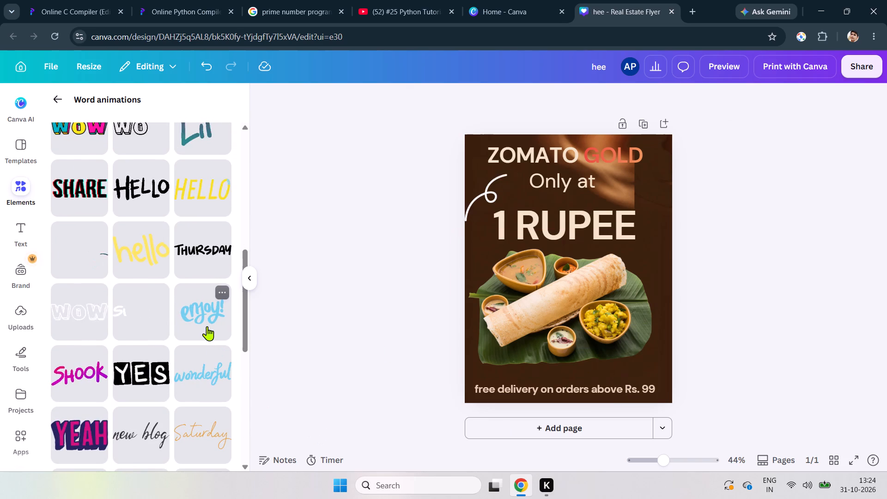
Add the light-blue "enjoy!" word animation, shrink it, and place it just above the "Rs. 99" end of the delivery line.
left_click(207, 323)
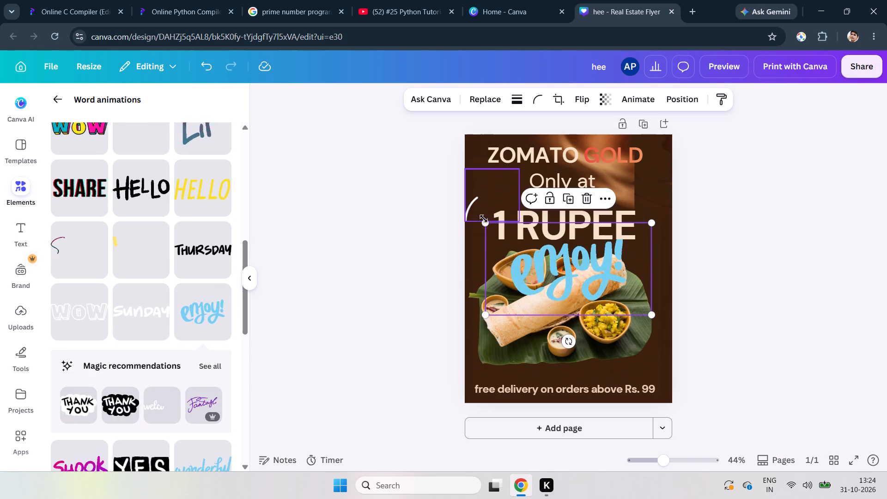
left_click_drag(484, 220, 593, 280)
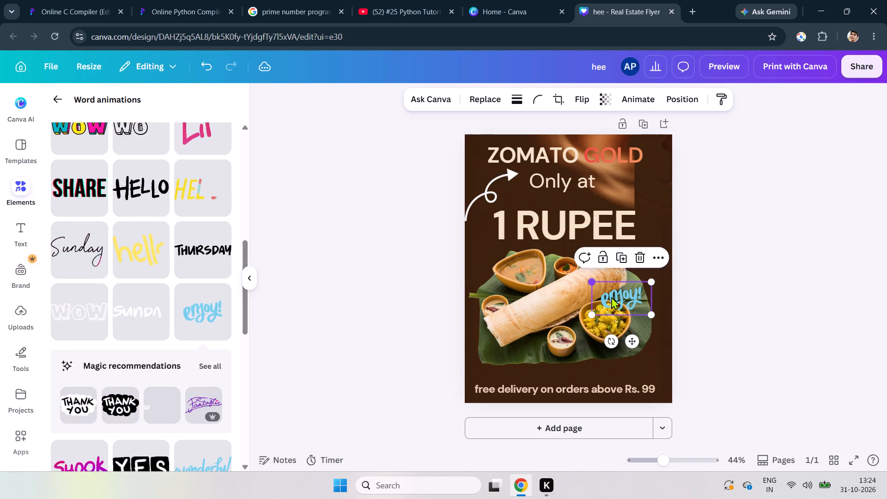
left_click_drag(617, 301, 620, 372)
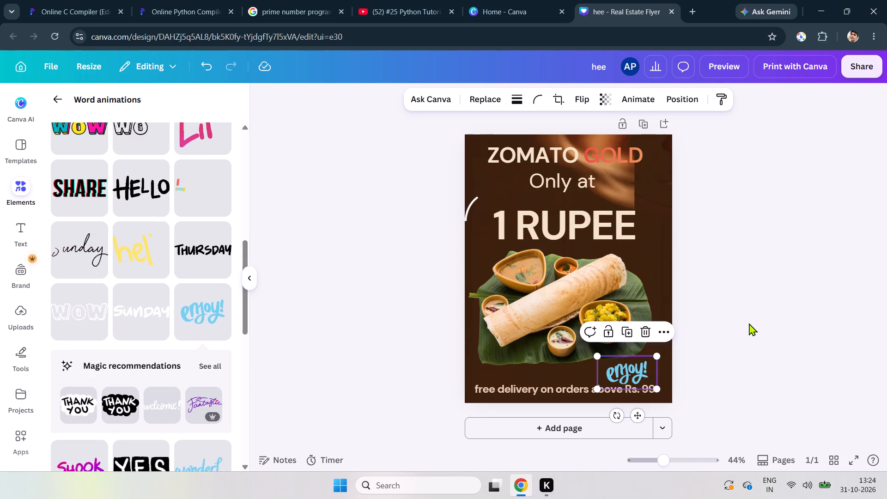
left_click(749, 323)
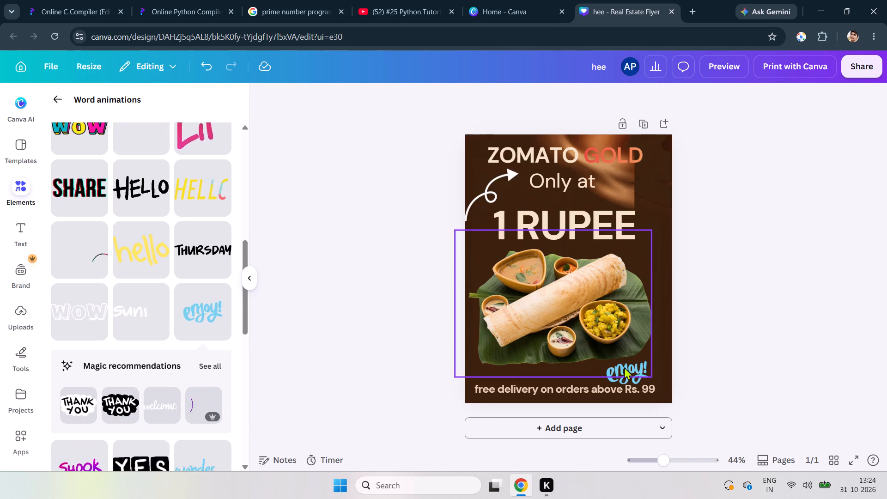
left_click_drag(623, 370, 620, 365)
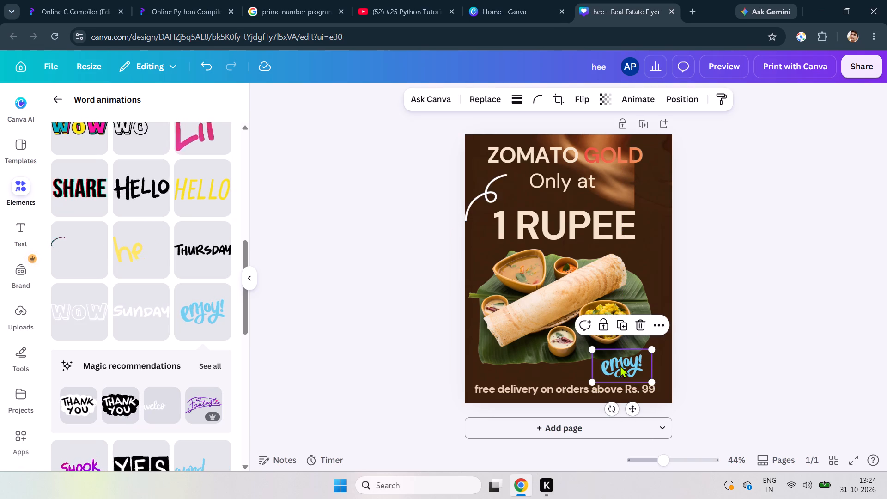
left_click_drag(620, 365, 631, 363)
left_click(724, 298)
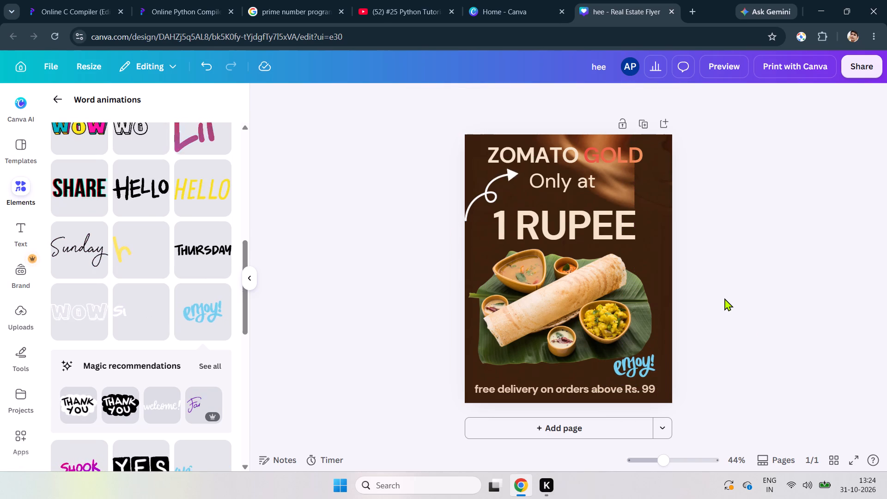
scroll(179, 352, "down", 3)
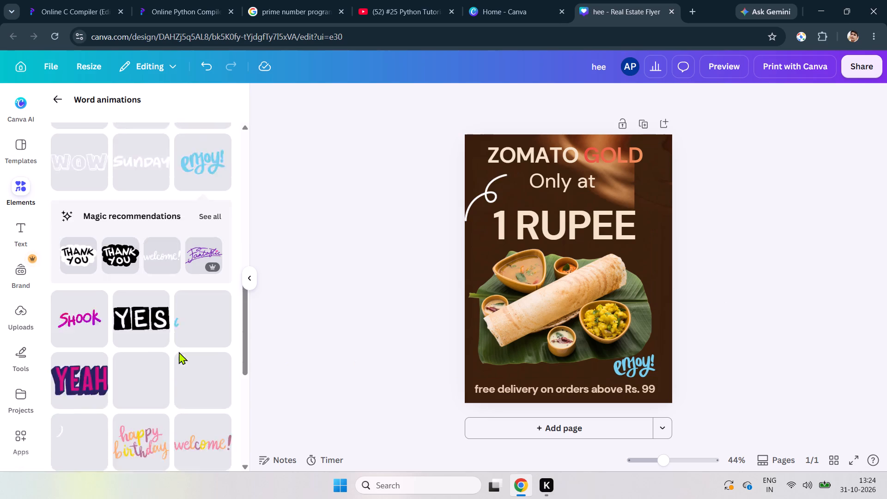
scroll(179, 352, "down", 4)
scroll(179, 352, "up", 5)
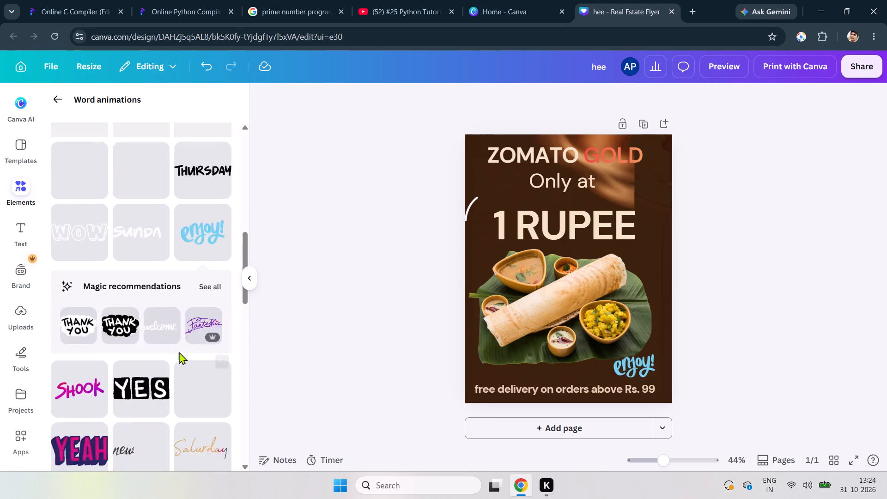
Show all the food animations and look through them for another decoration that suits the flyer.
left_click(55, 98)
scroll(172, 340, "down", 1)
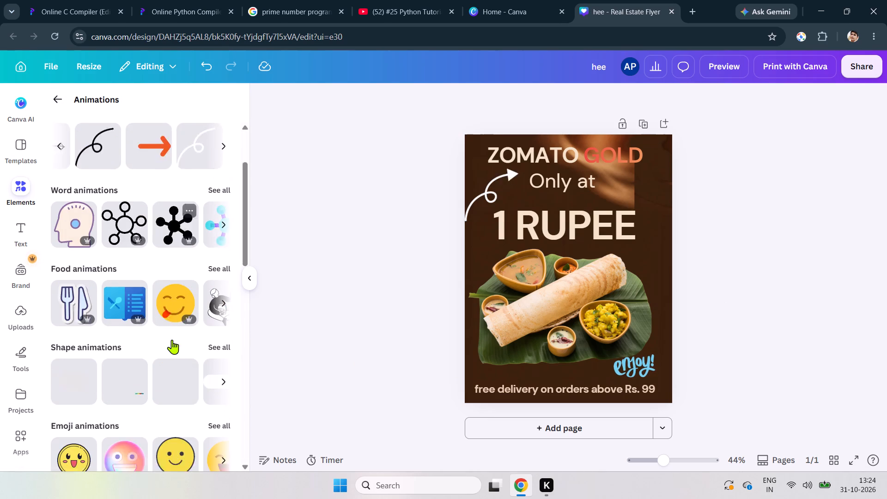
scroll(172, 340, "down", 1)
left_click(219, 228)
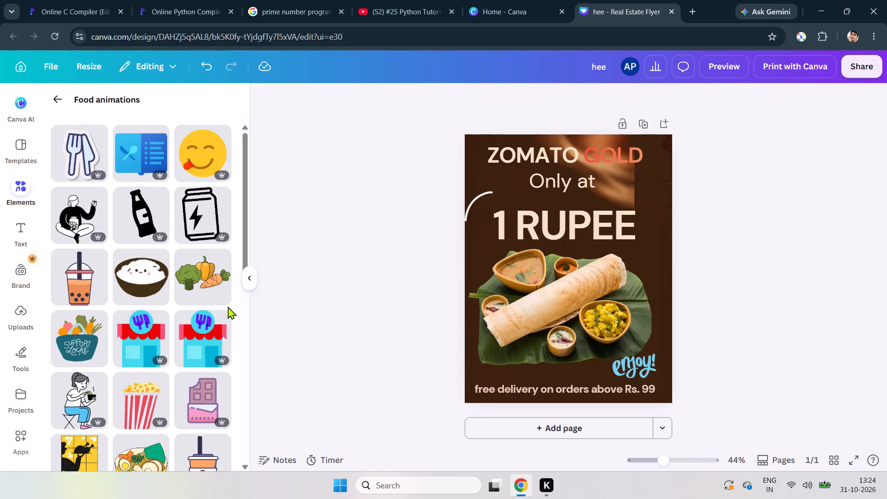
scroll(189, 387, "down", 1)
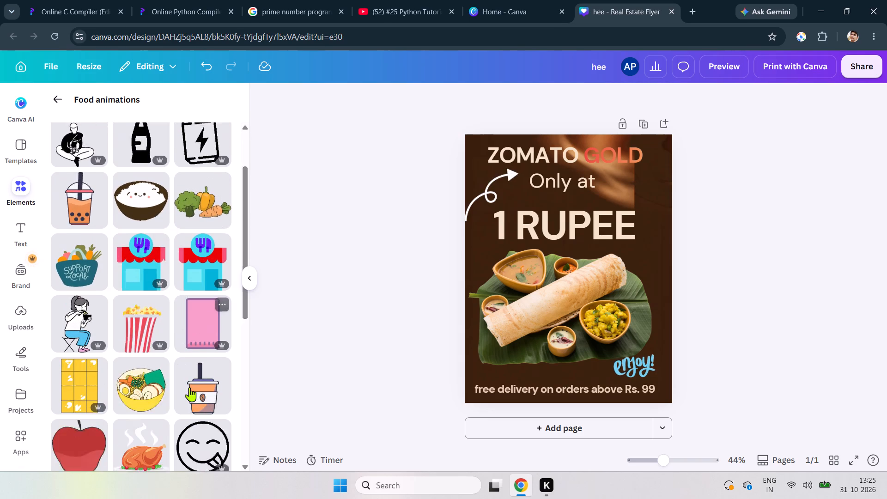
scroll(189, 387, "down", 3)
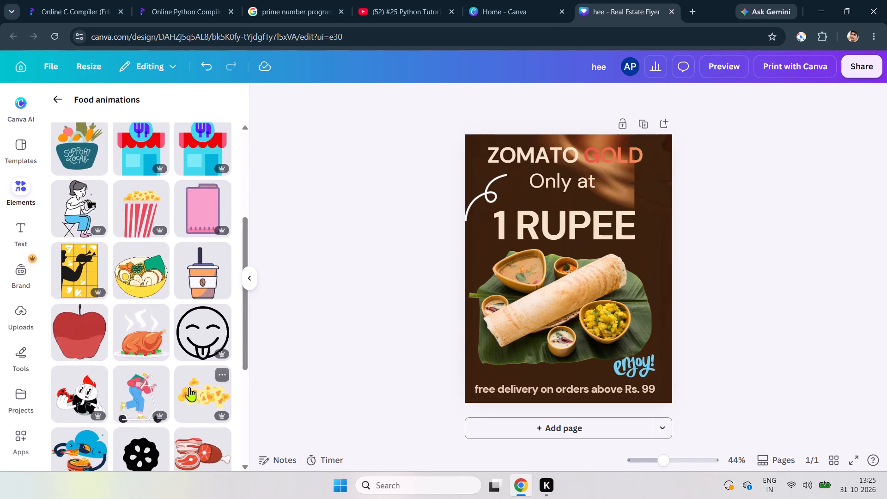
scroll(189, 387, "down", 2)
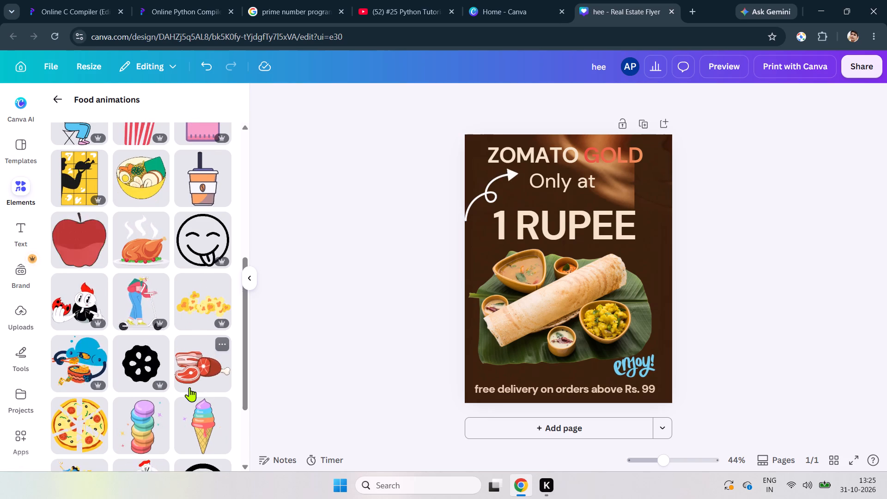
scroll(181, 414, "down", 1)
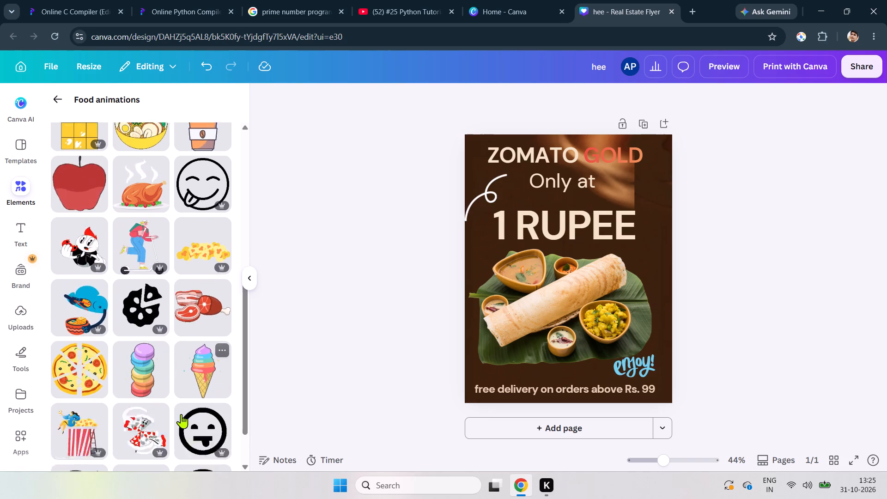
scroll(181, 414, "down", 3)
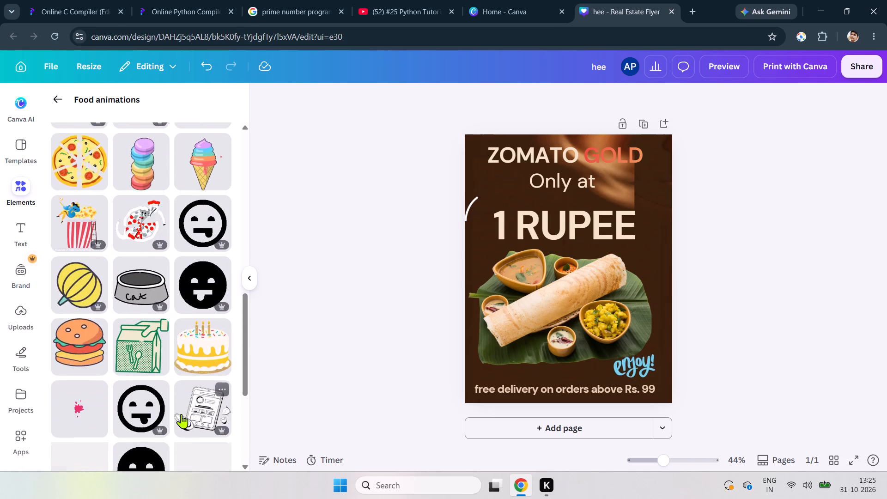
scroll(181, 414, "down", 3)
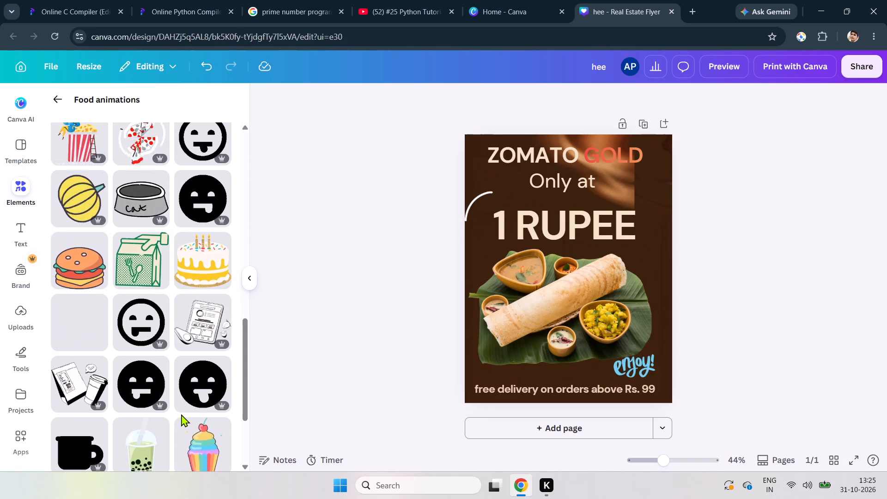
scroll(181, 414, "down", 2)
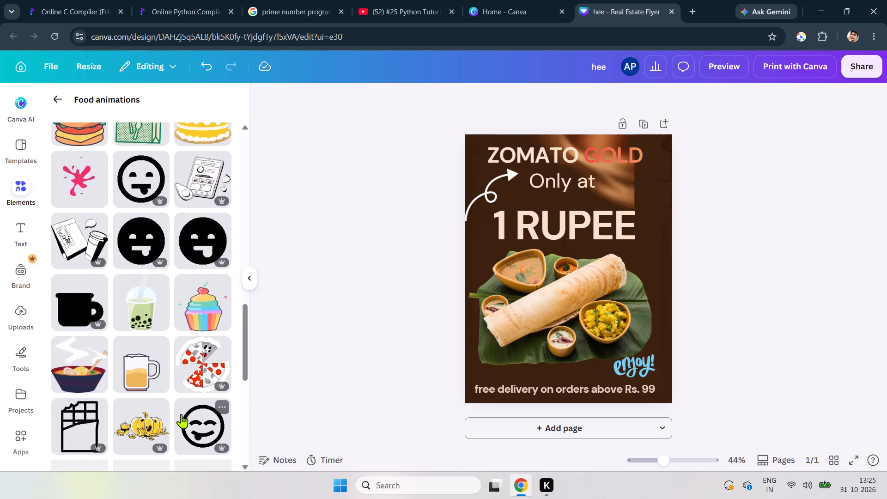
scroll(181, 414, "down", 2)
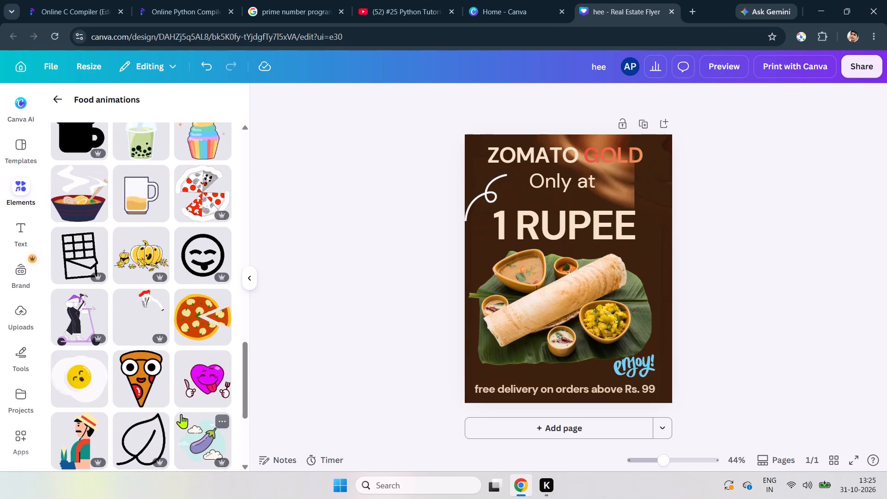
scroll(181, 414, "down", 2)
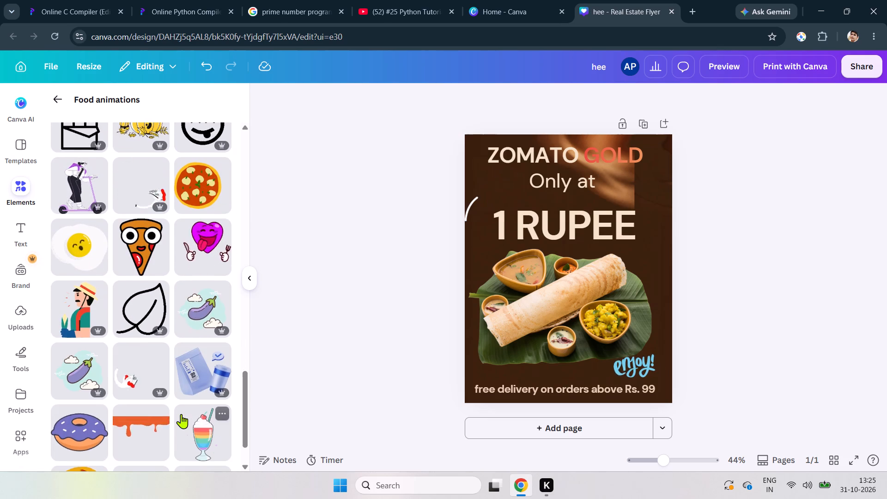
scroll(181, 414, "down", 1)
scroll(181, 414, "up", 6)
scroll(181, 414, "down", 7)
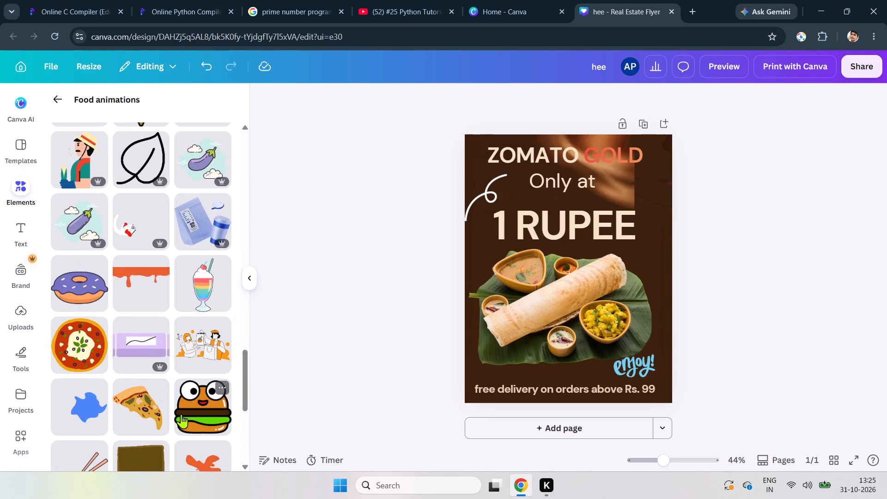
scroll(181, 414, "down", 6)
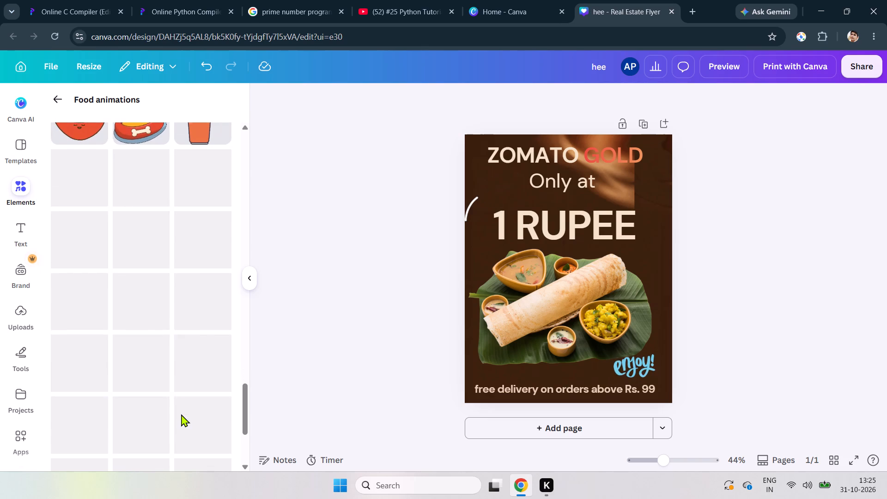
scroll(181, 414, "down", 1)
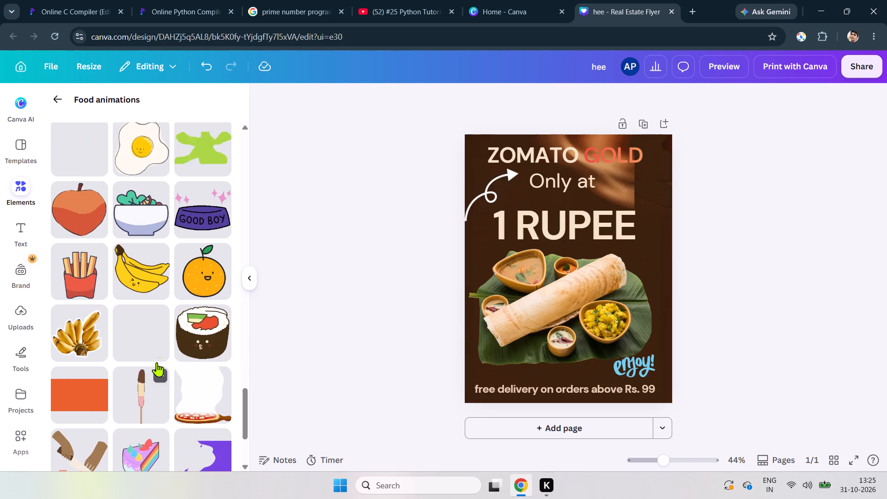
scroll(157, 362, "down", 2)
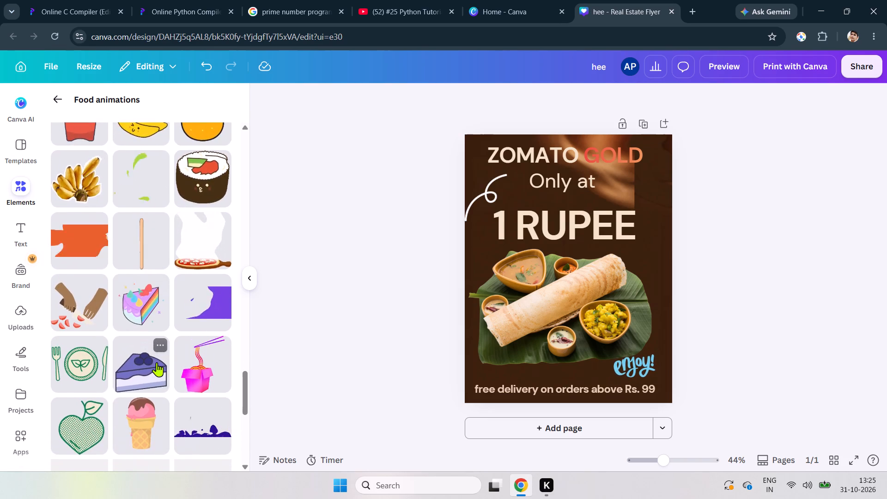
scroll(157, 362, "down", 2)
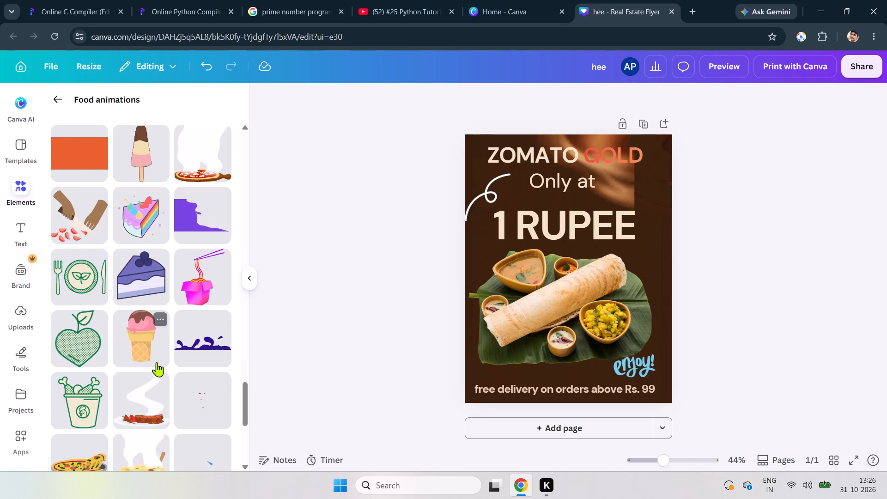
scroll(157, 362, "down", 3)
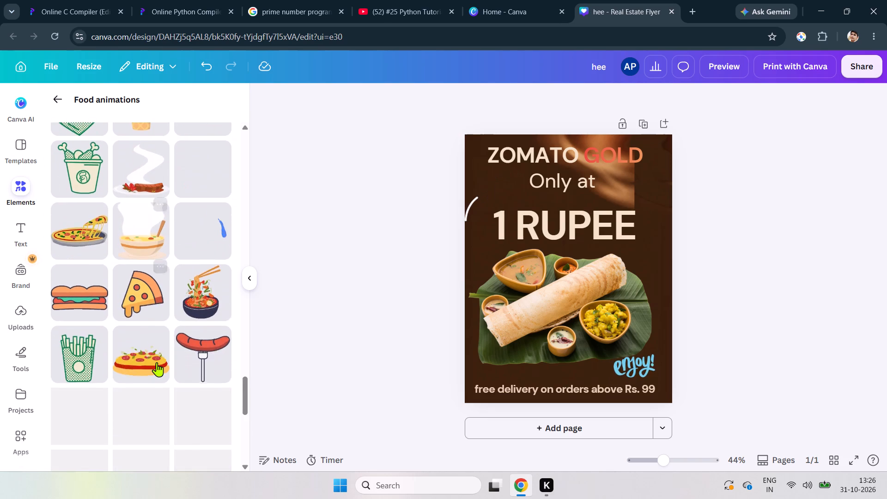
scroll(157, 362, "down", 2)
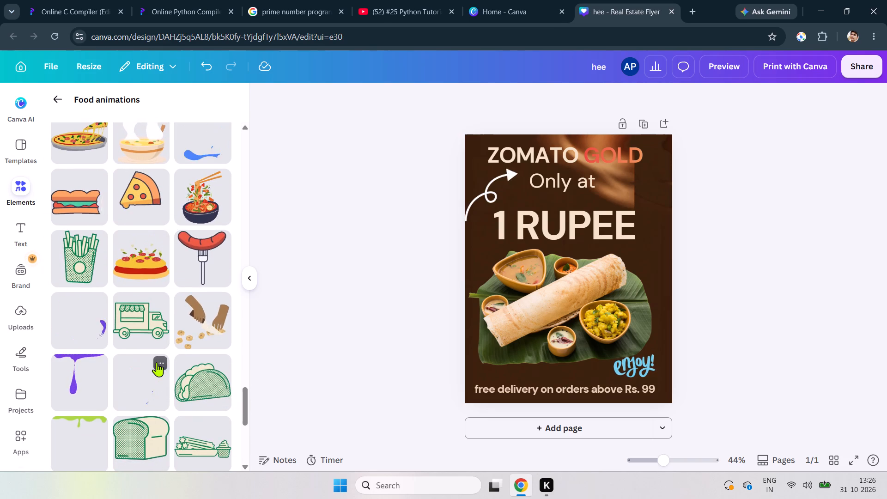
scroll(141, 329, "down", 4)
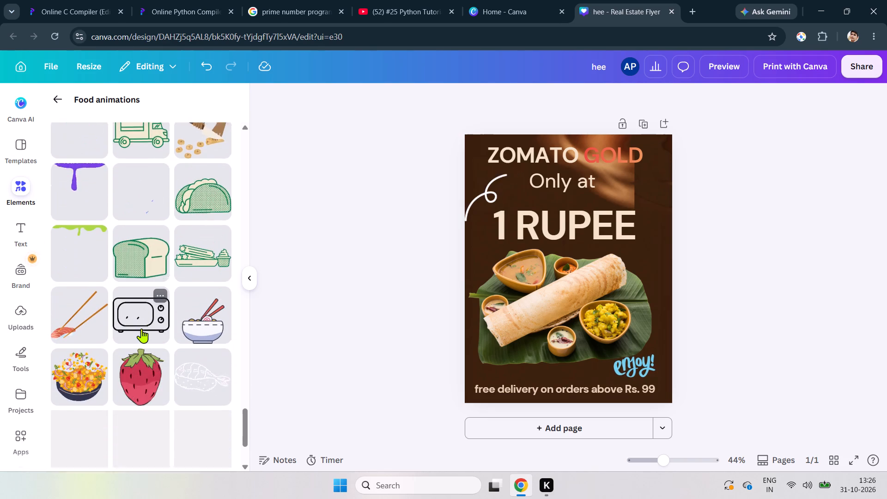
scroll(141, 329, "down", 1)
Return to the animation categories and examine the emoji, festive, confetti, social media and trending animations.
left_click(58, 94)
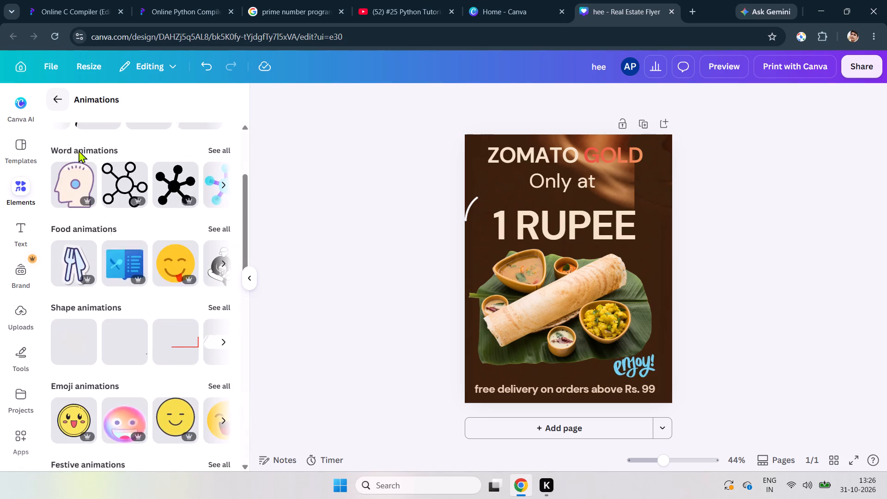
scroll(158, 351, "down", 4)
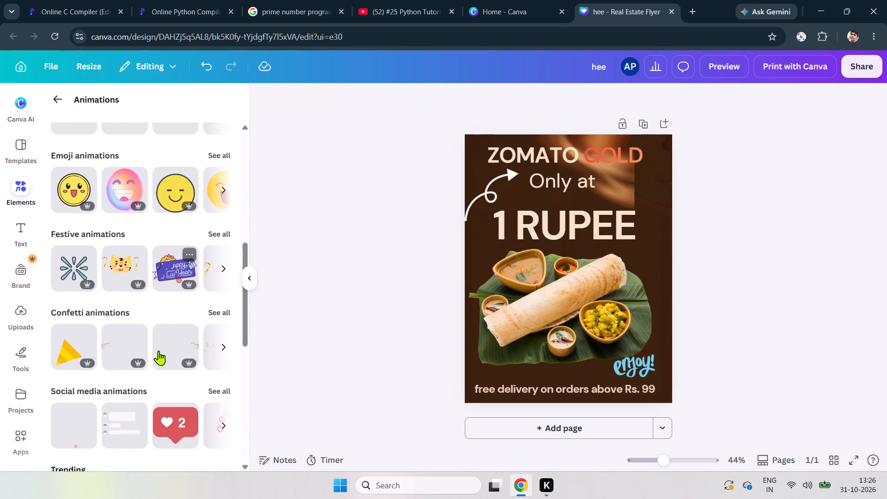
scroll(158, 308, "down", 1)
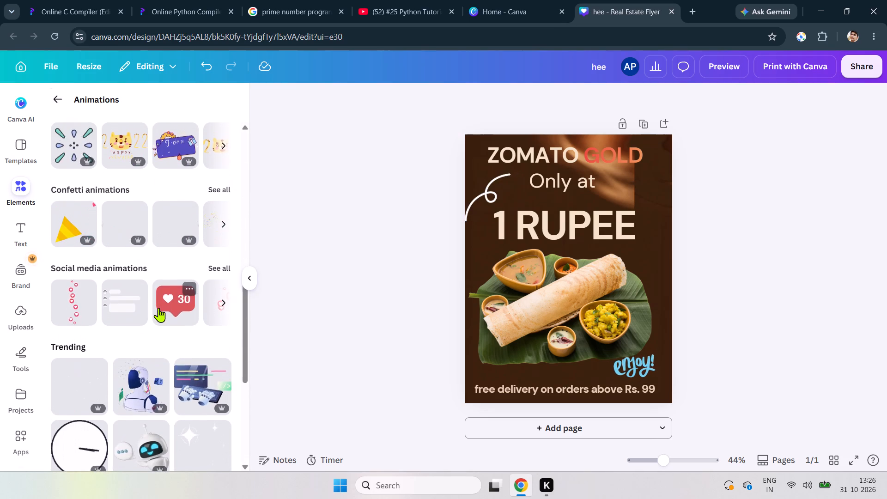
scroll(158, 308, "down", 3)
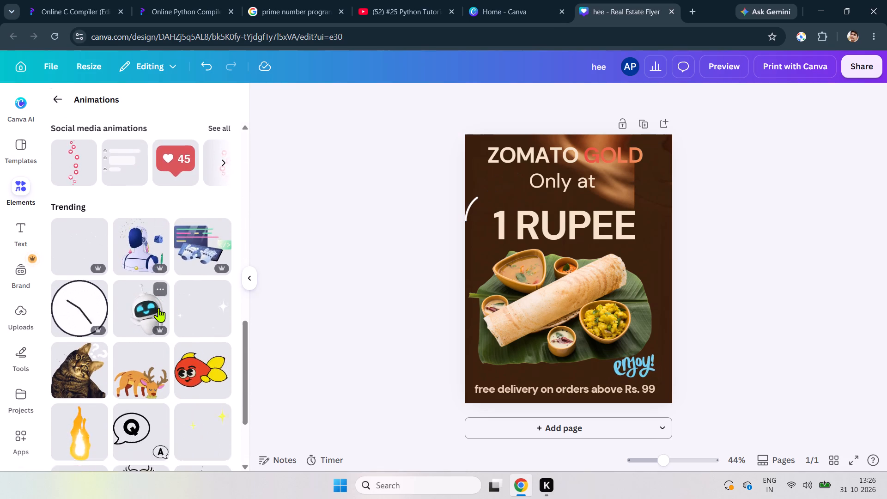
scroll(158, 308, "down", 2)
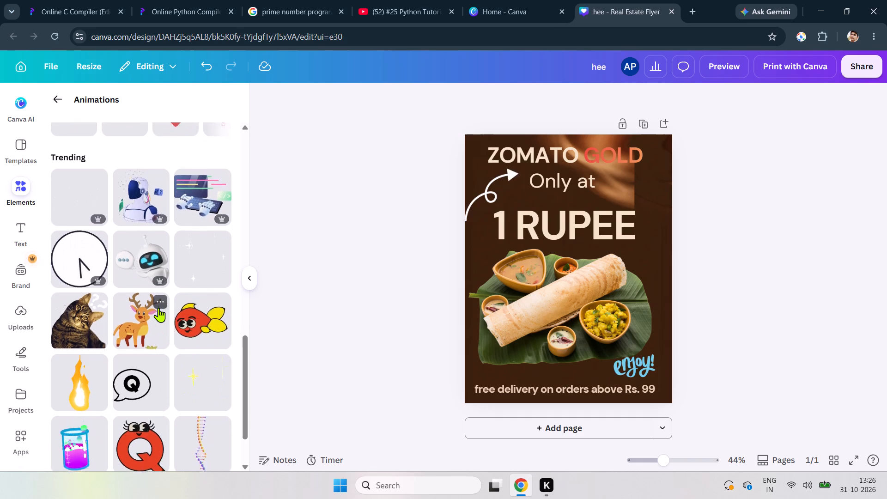
scroll(158, 308, "down", 6)
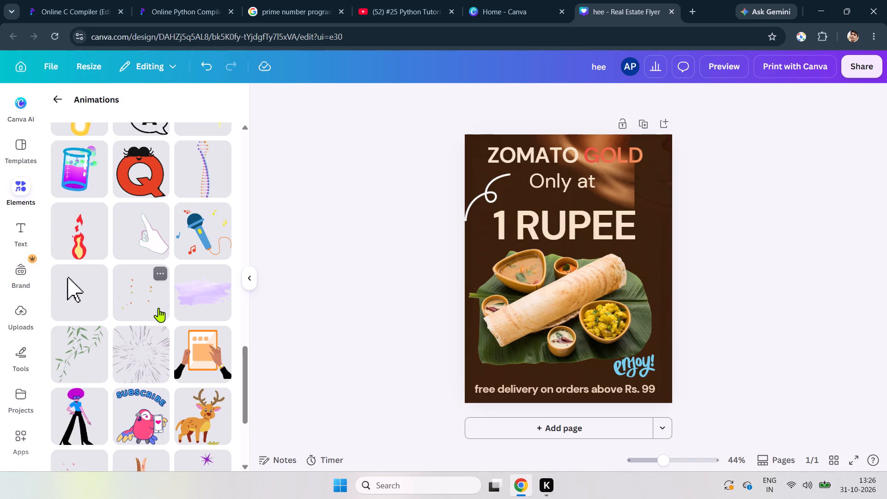
scroll(158, 308, "down", 4)
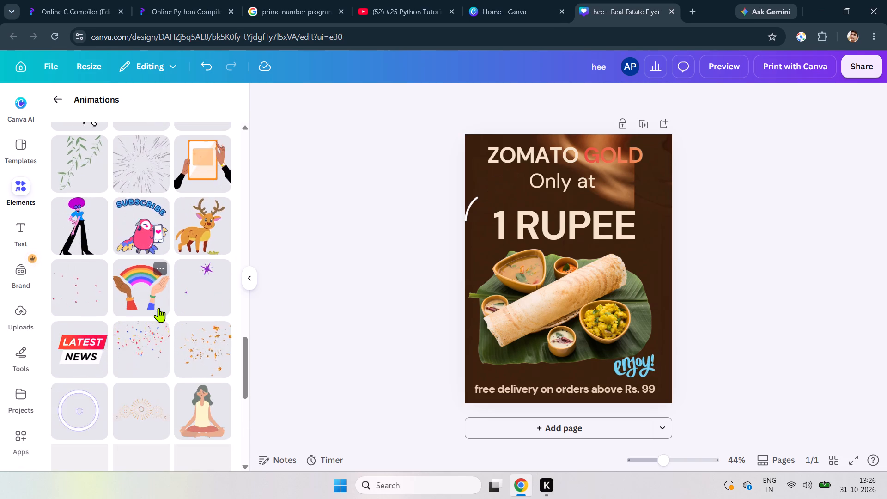
scroll(158, 308, "down", 5)
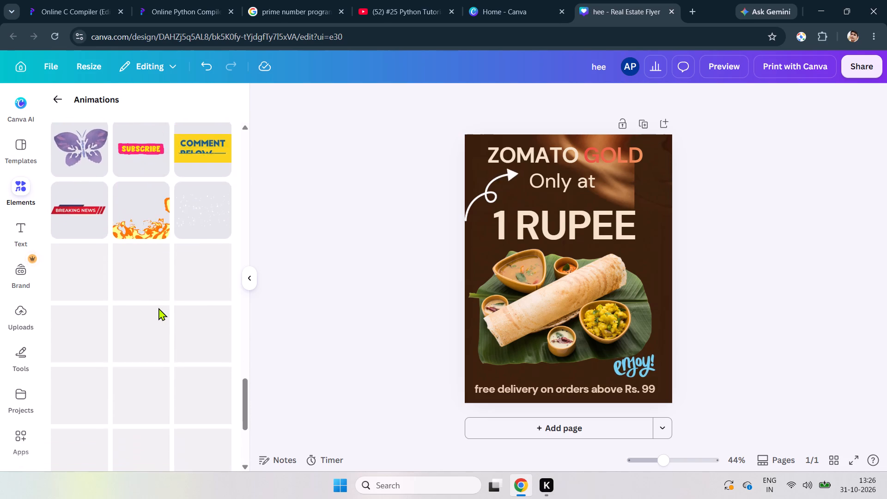
scroll(158, 308, "up", 5)
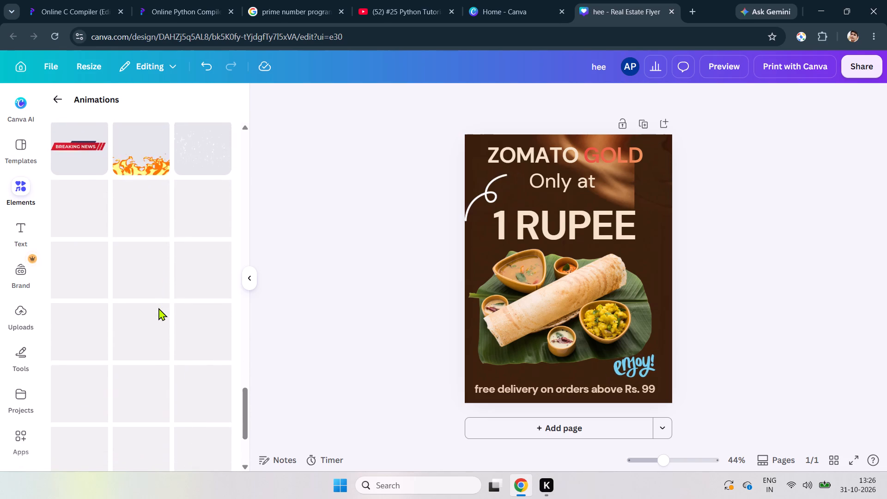
scroll(158, 308, "up", 12)
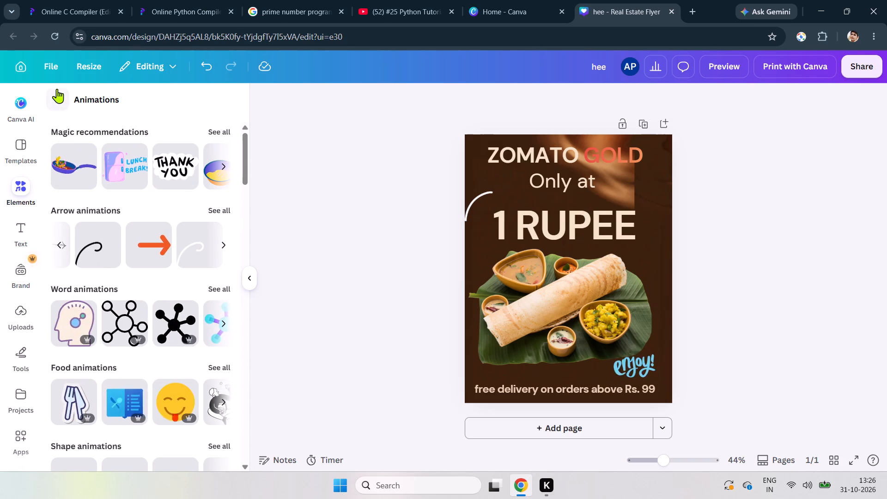
Leave the animations, open the 3D elements, and examine their collections from Icons & Stickers through Animals & Nature for a flyer decoration.
left_click(55, 89)
scroll(164, 358, "down", 1)
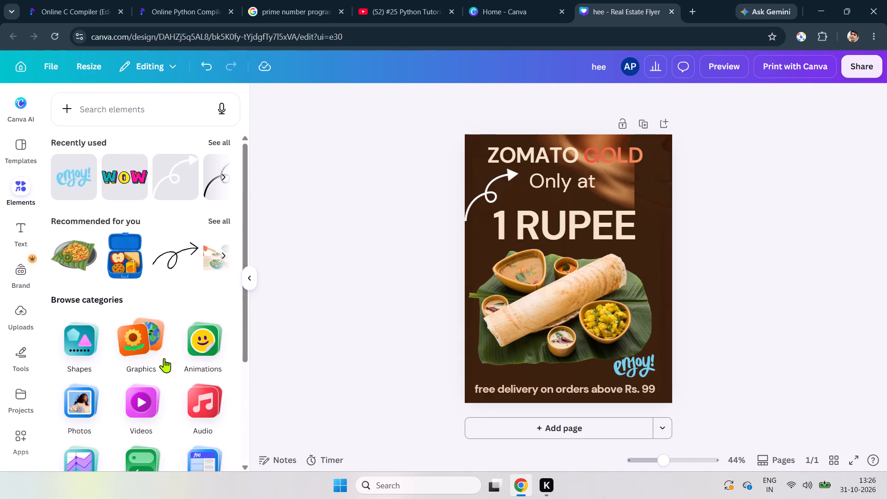
scroll(164, 358, "down", 1)
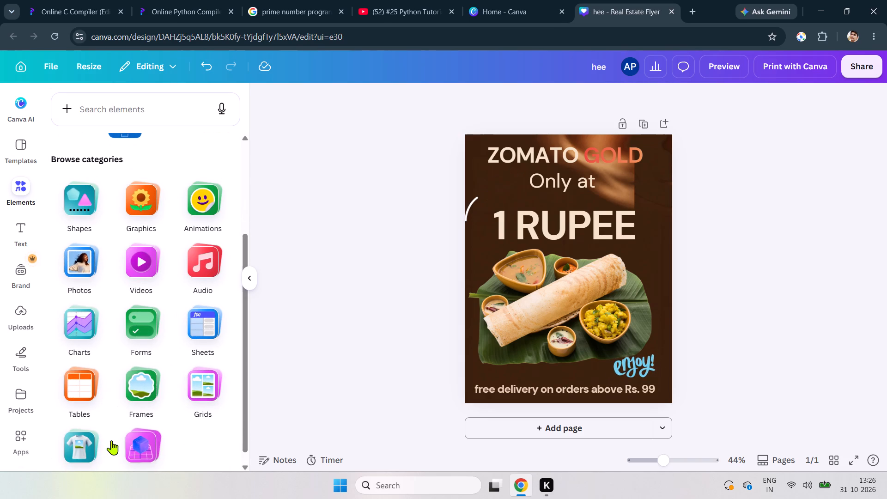
scroll(134, 441, "down", 2)
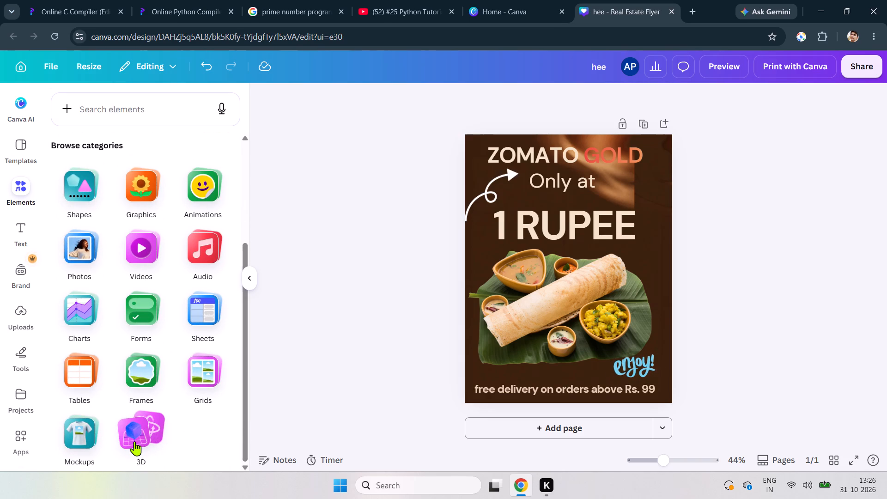
scroll(134, 441, "down", 1)
left_click(134, 441)
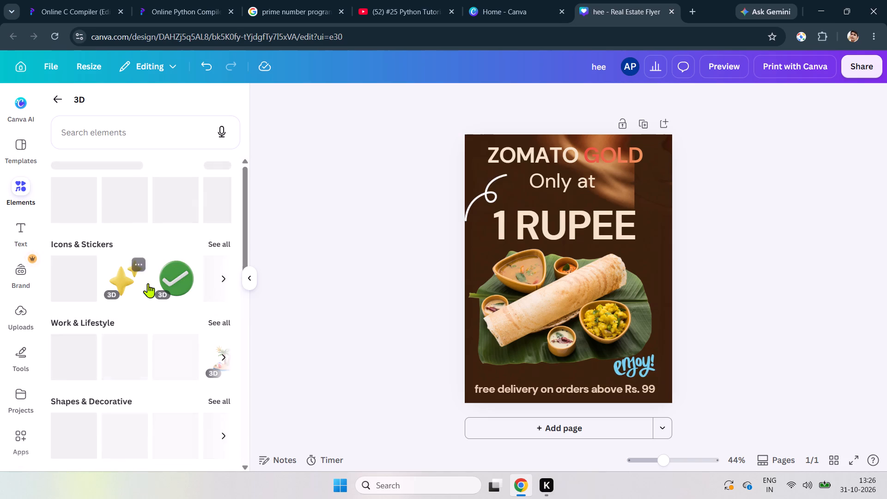
scroll(196, 389, "down", 1)
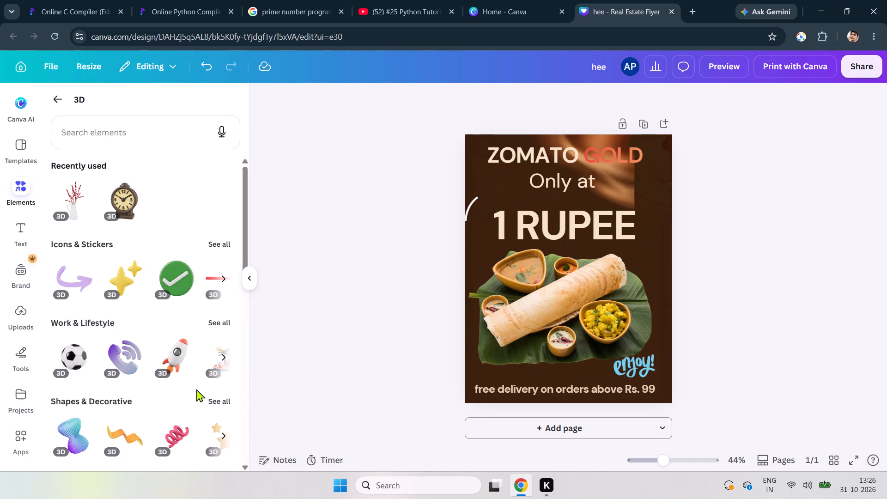
scroll(196, 389, "down", 3)
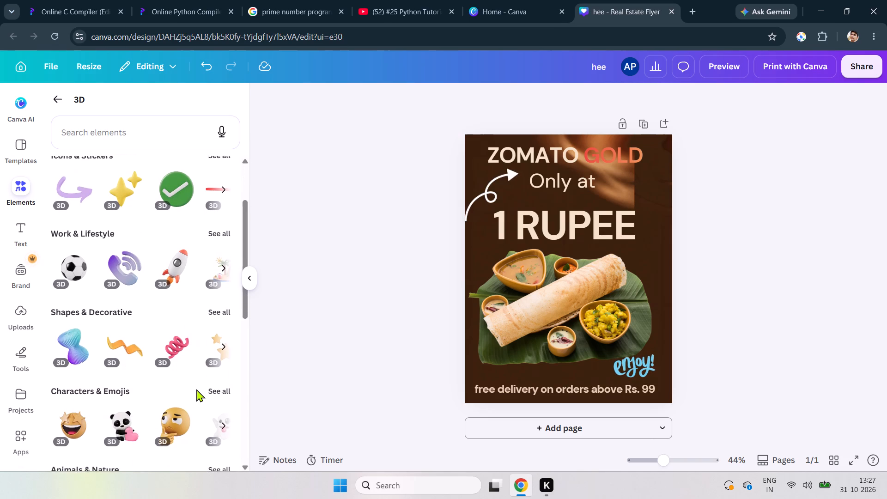
scroll(196, 389, "down", 1)
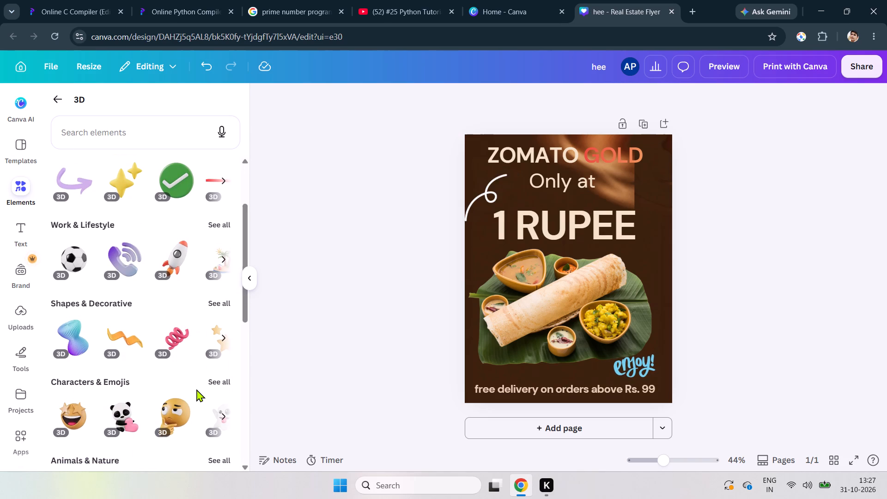
scroll(196, 389, "down", 1)
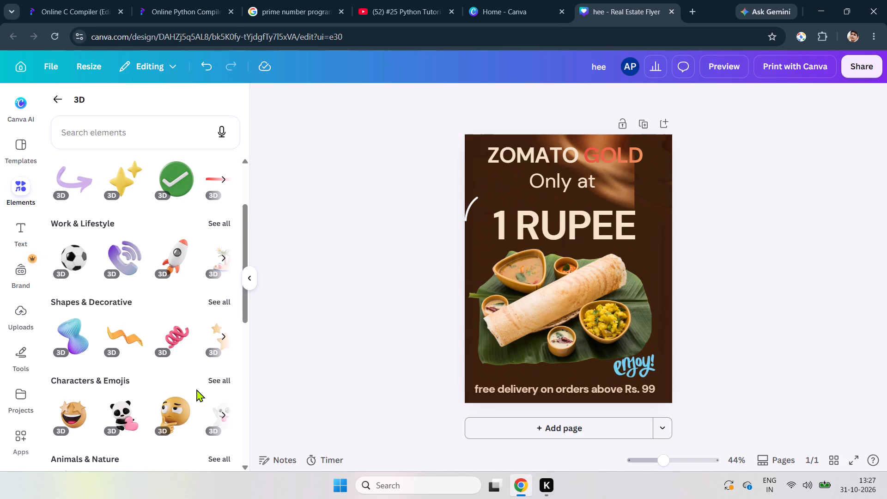
scroll(196, 389, "down", 3)
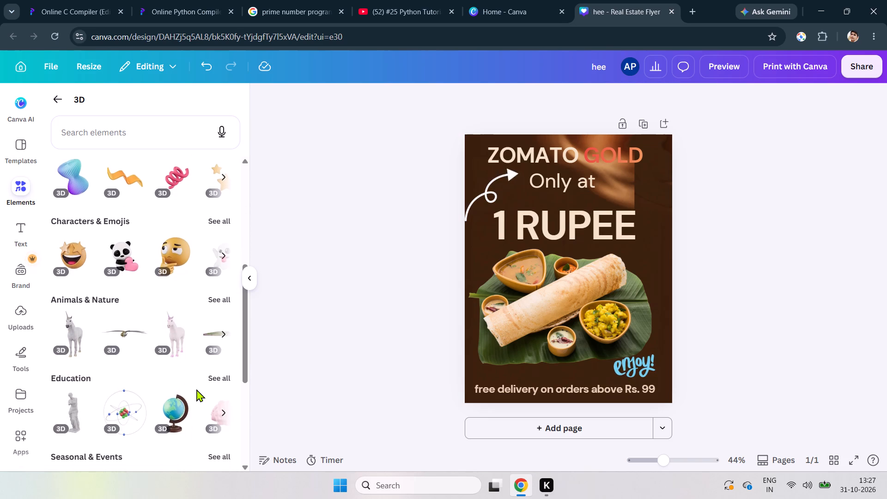
scroll(196, 389, "down", 2)
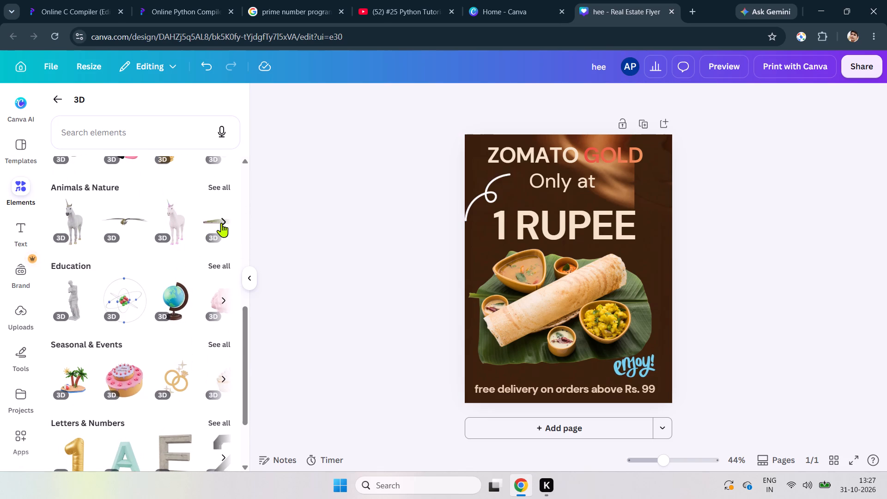
left_click(222, 222)
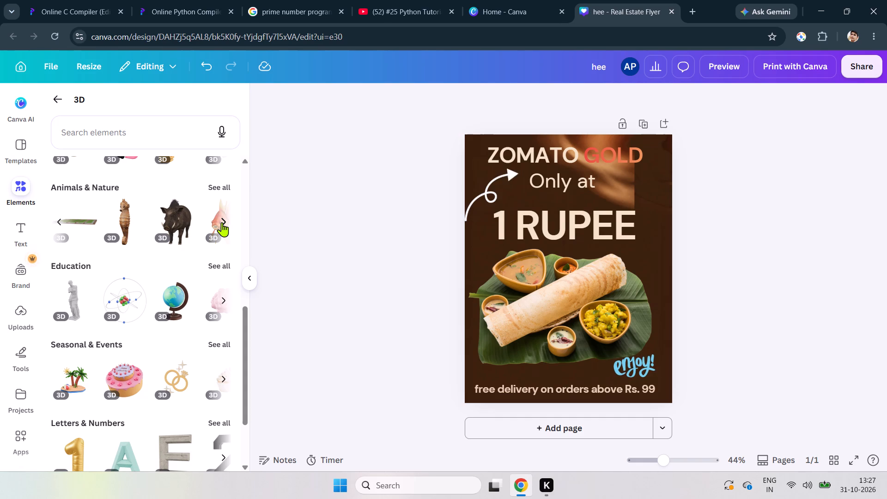
scroll(222, 222, "down", 2)
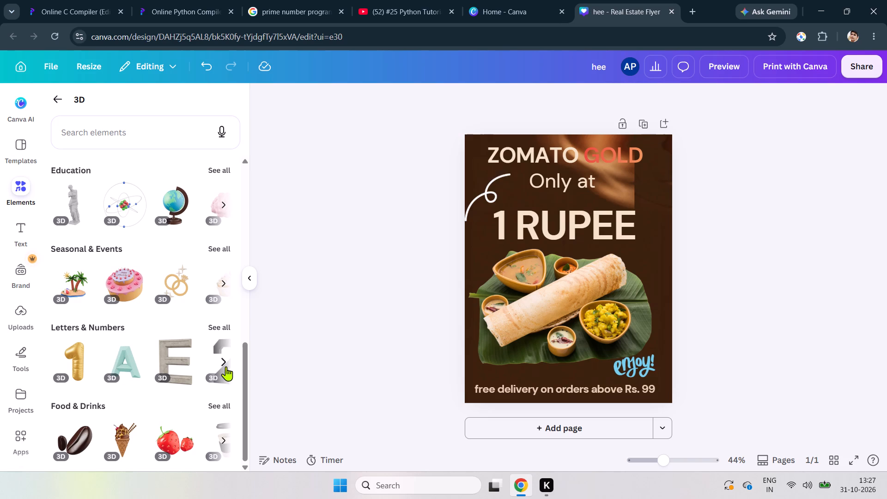
Look through the full 3D Letters & Numbers collection for a flyer decoration, then return to the 3D overview.
left_click(224, 365)
left_click(224, 365)
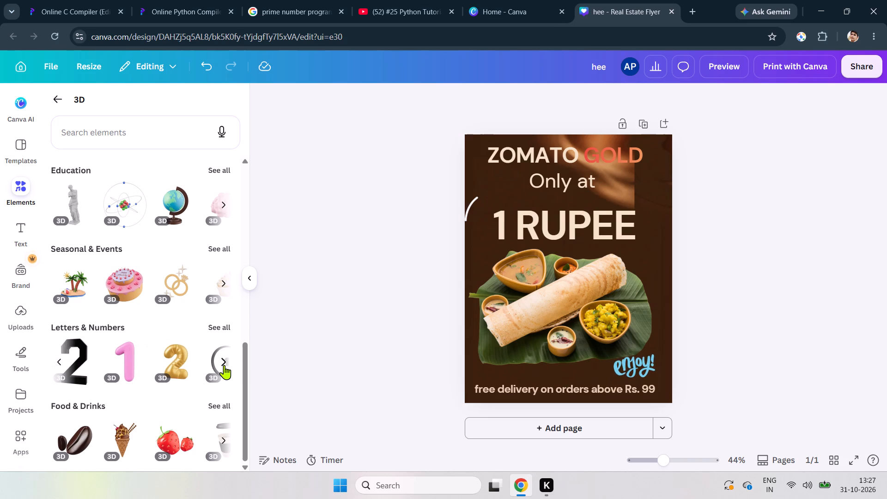
scroll(224, 365, "down", 2)
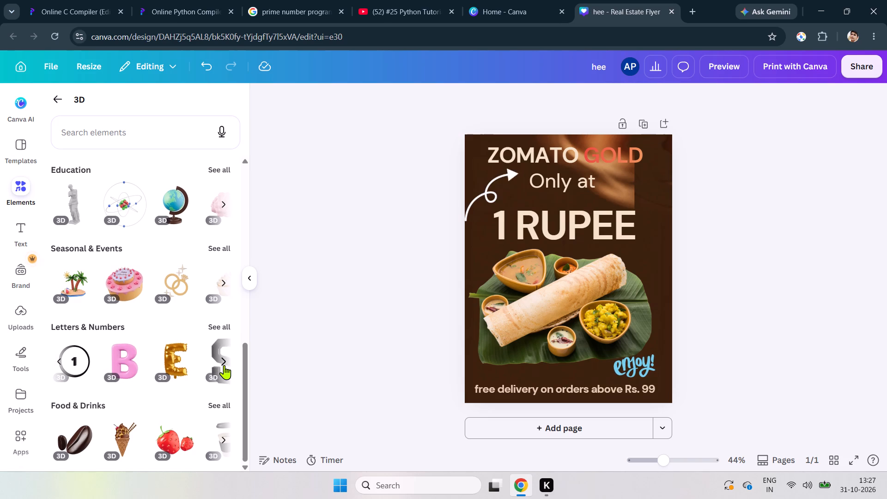
left_click(220, 359)
left_click(220, 359)
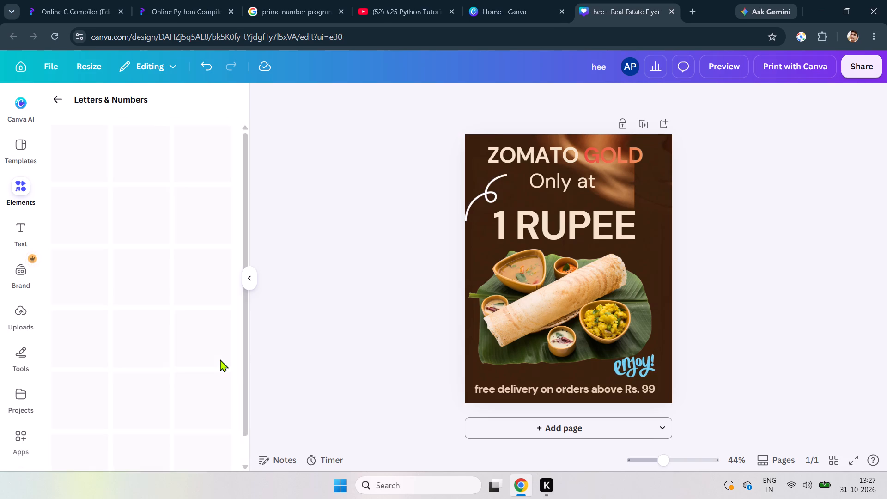
scroll(158, 278, "down", 4)
scroll(158, 278, "up", 2)
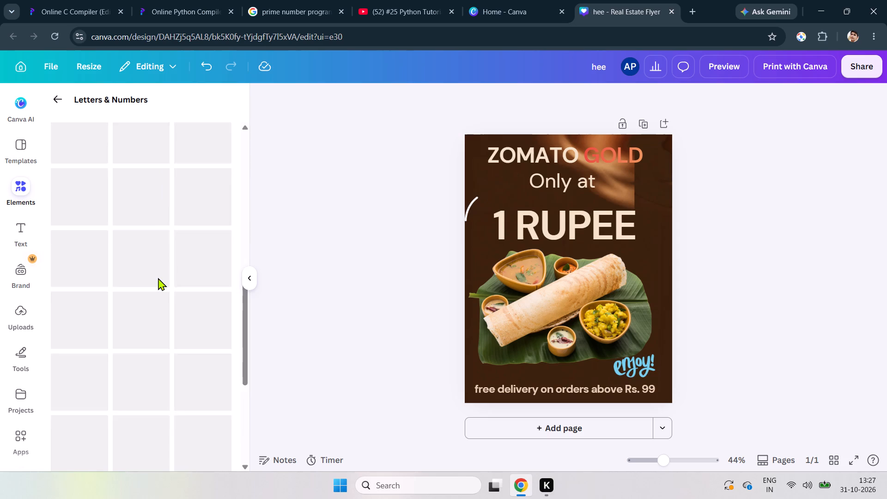
scroll(158, 278, "up", 1)
scroll(158, 278, "down", 4)
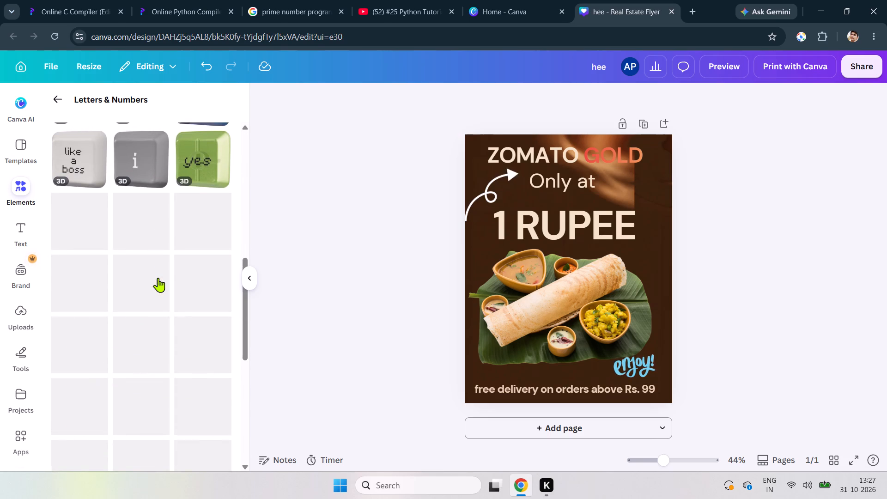
scroll(158, 278, "down", 2)
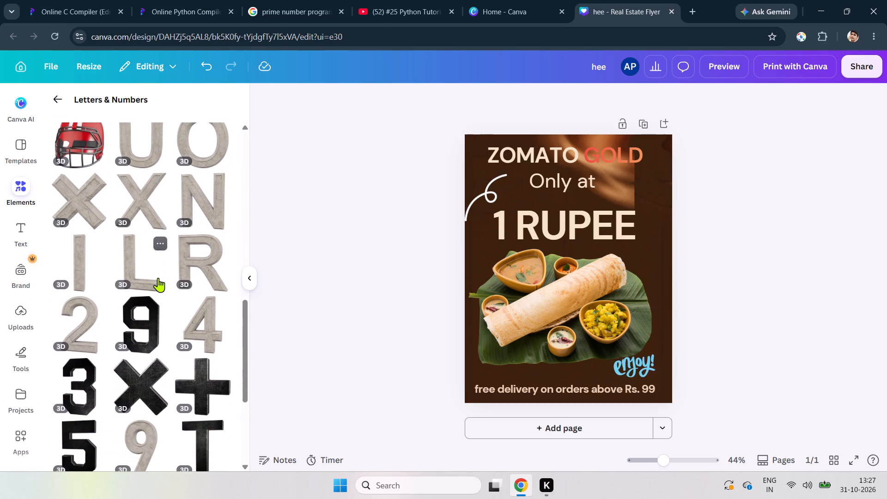
scroll(158, 278, "down", 3)
scroll(158, 278, "up", 5)
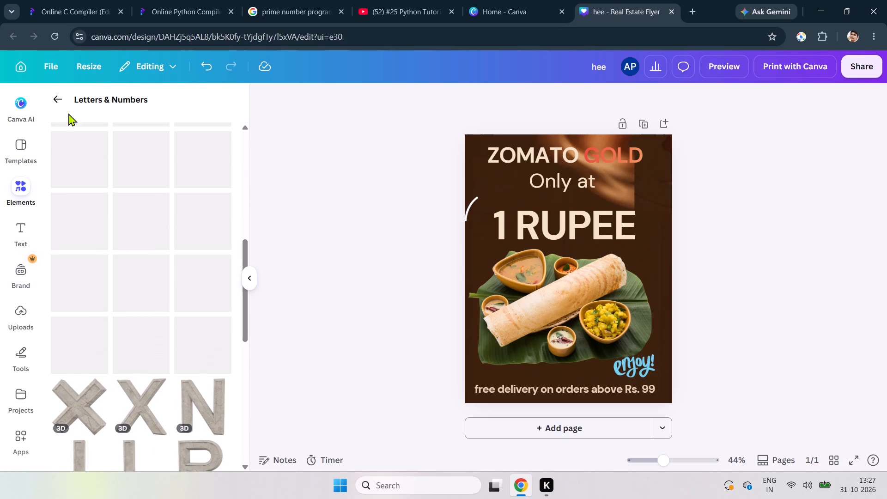
left_click(57, 97)
scroll(141, 279, "down", 4)
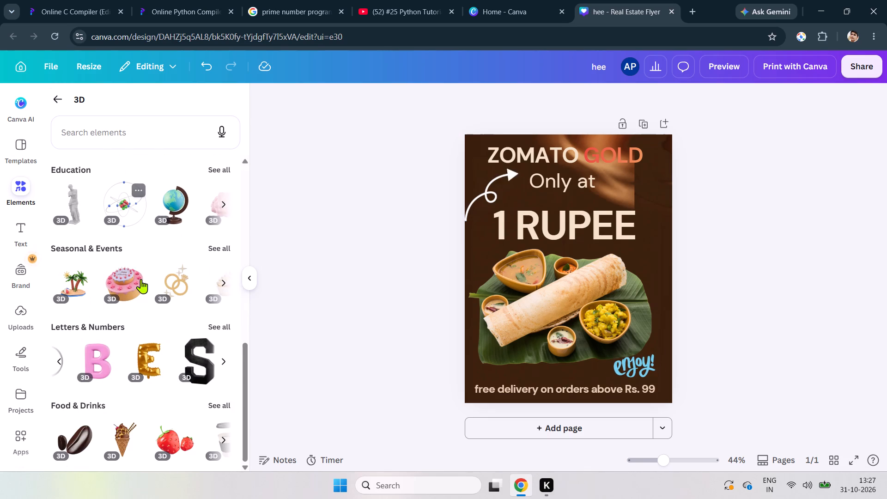
scroll(141, 279, "down", 1)
scroll(141, 279, "up", 12)
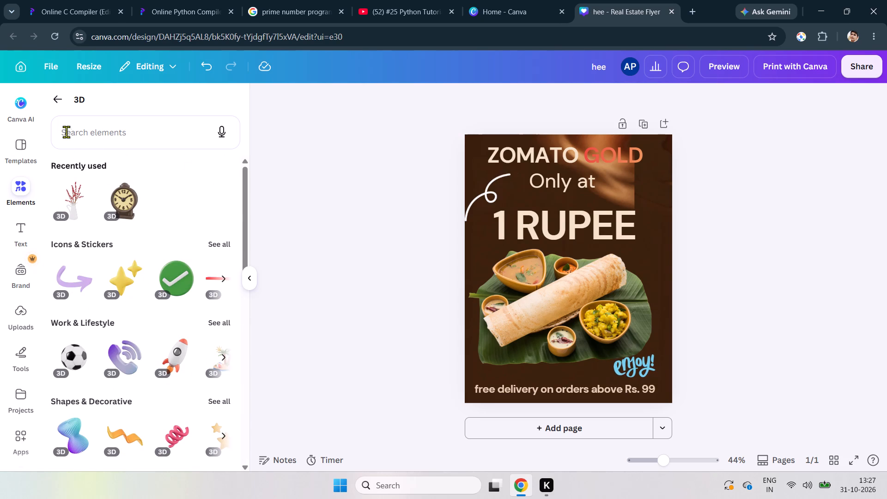
Open the Photos category of the elements and look through the recommended and trending photos for something that suits the flyer.
left_click(57, 101)
scroll(161, 322, "down", 1)
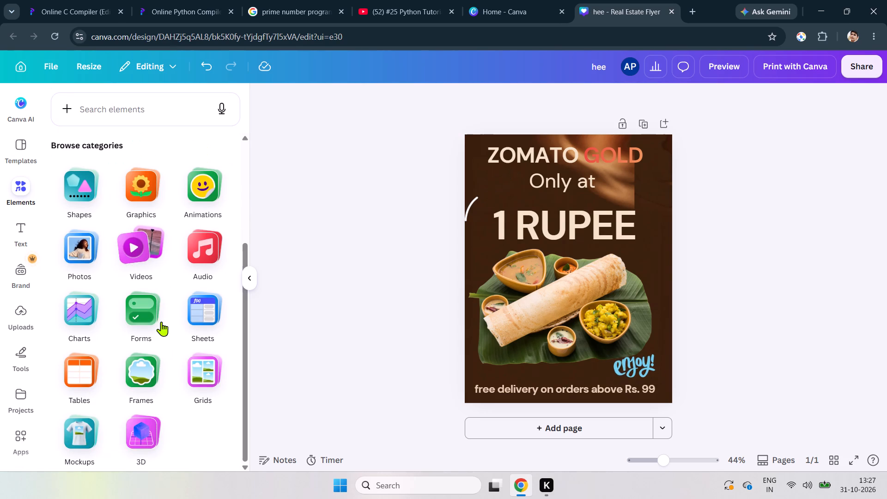
scroll(161, 322, "down", 1)
left_click(79, 254)
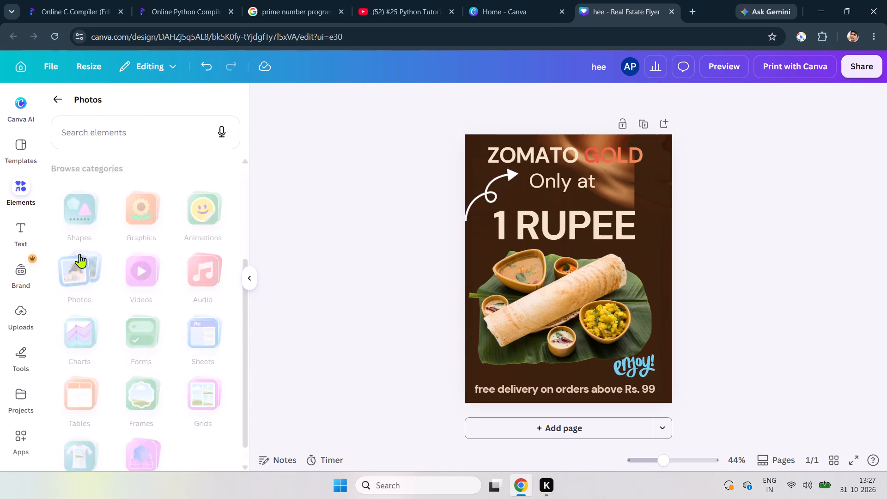
scroll(168, 387, "down", 1)
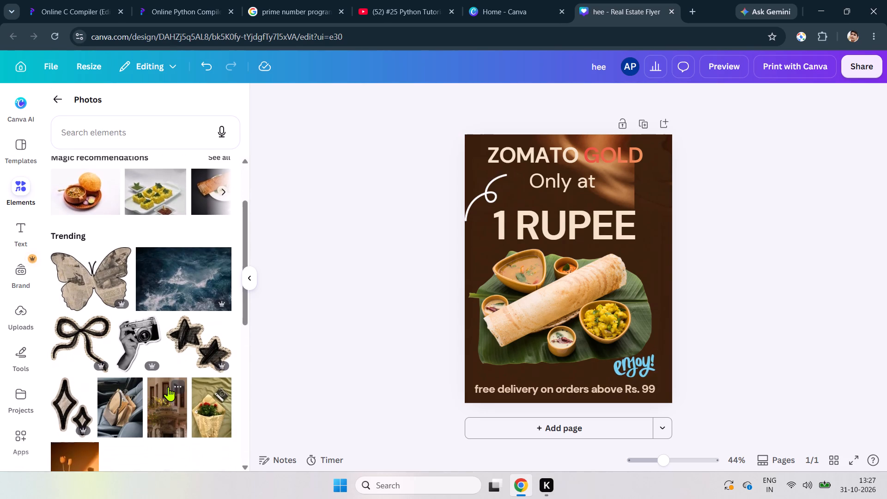
scroll(168, 387, "down", 5)
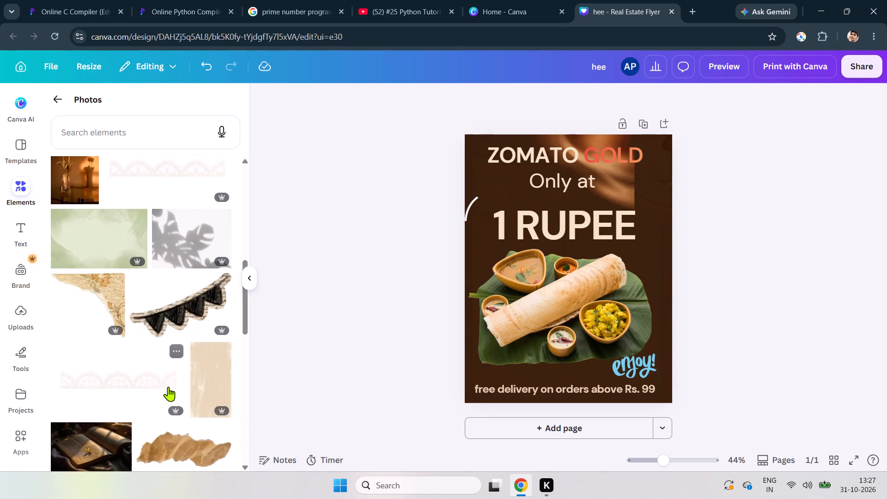
scroll(168, 387, "down", 6)
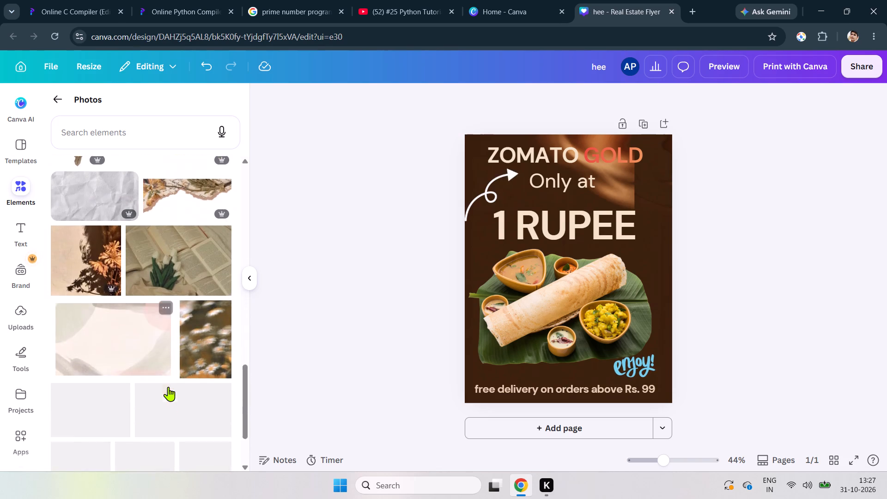
scroll(168, 387, "up", 4)
left_click(51, 105)
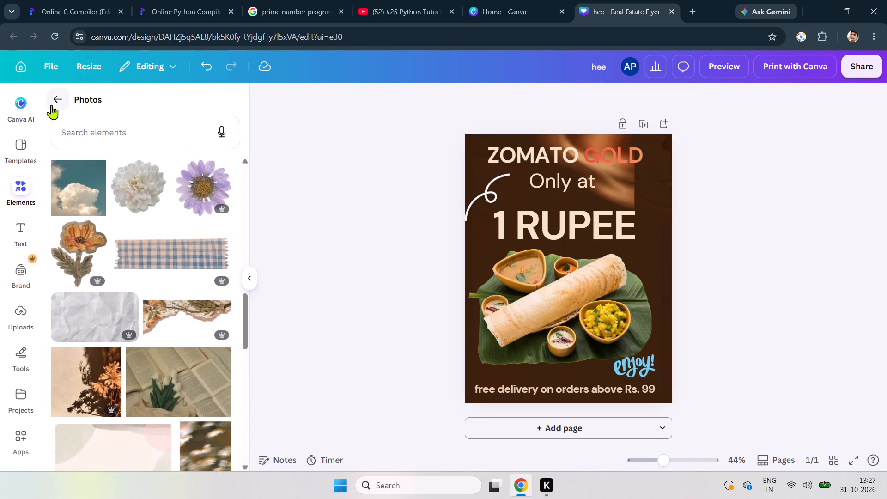
Open the Shapes category and examine the available shapes, including the rest of the organic shapes.
scroll(171, 293, "up", 1)
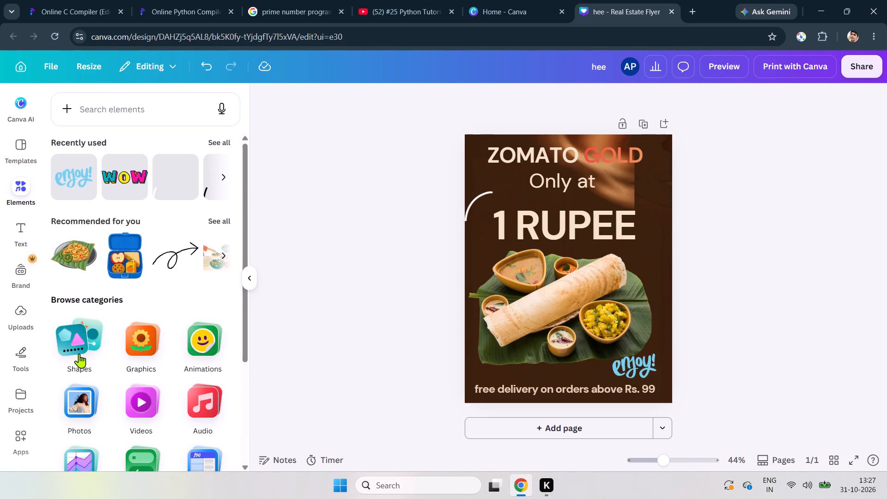
left_click(79, 353)
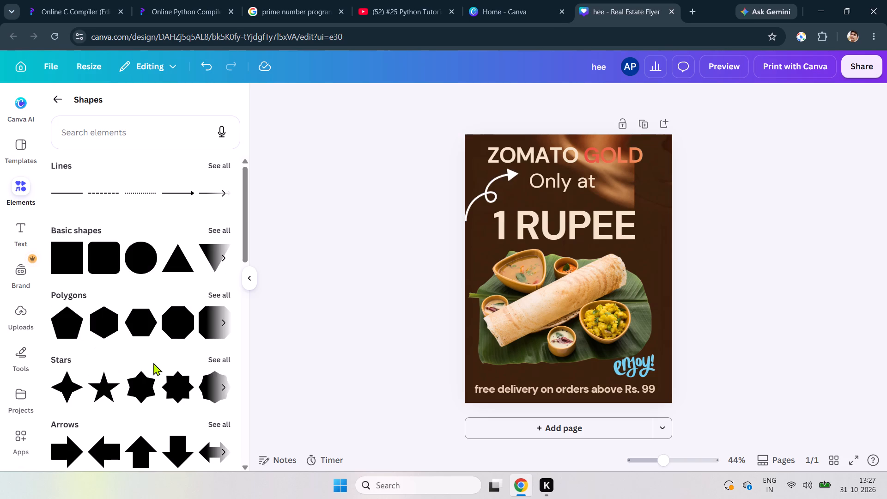
scroll(153, 363, "down", 7)
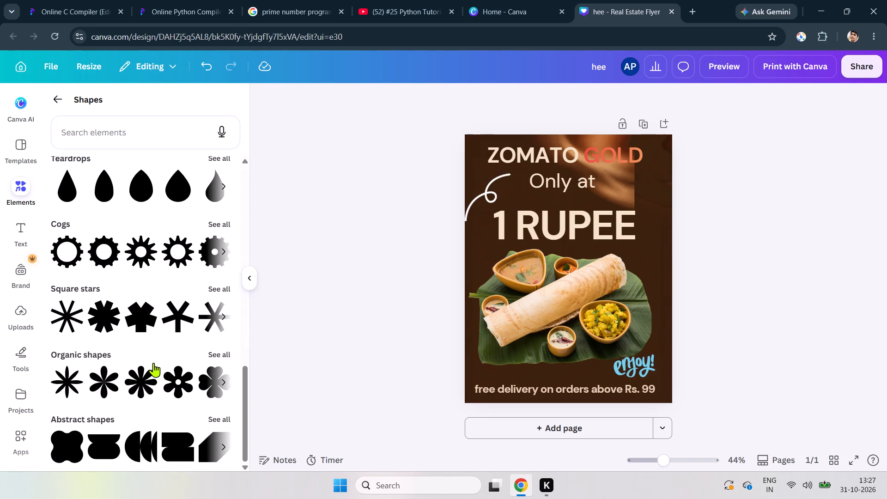
left_click(223, 382)
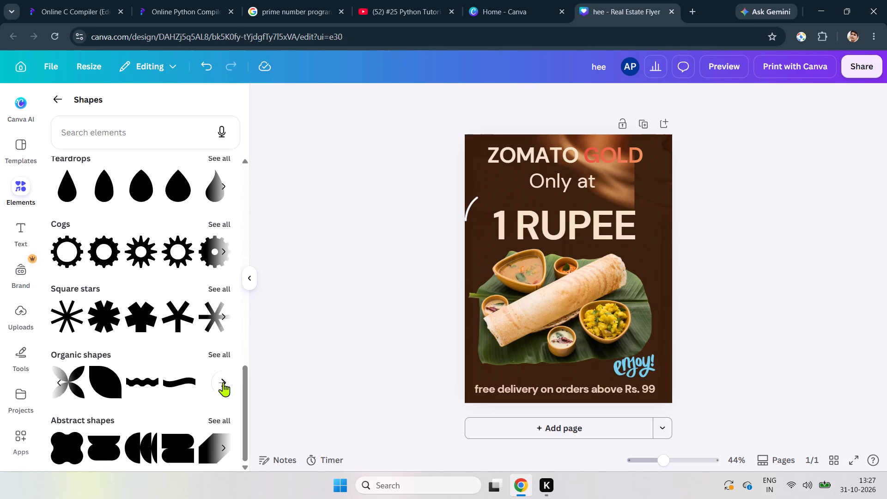
left_click(223, 382)
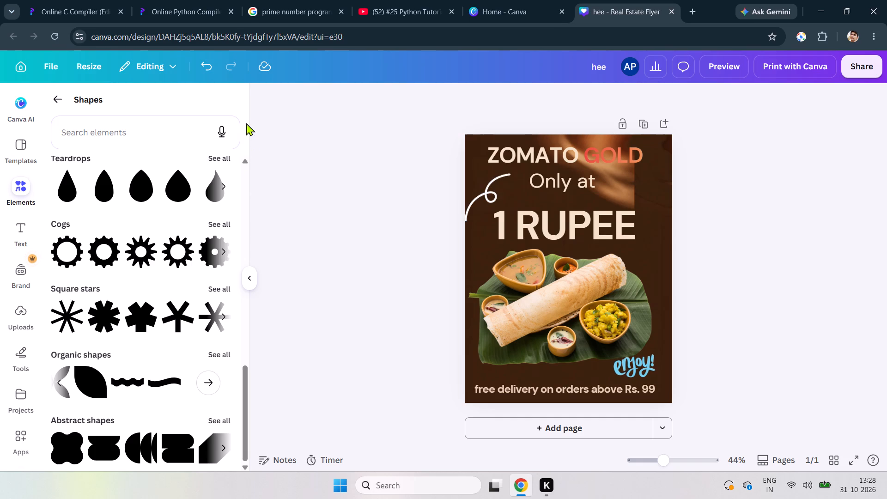
left_click(53, 99)
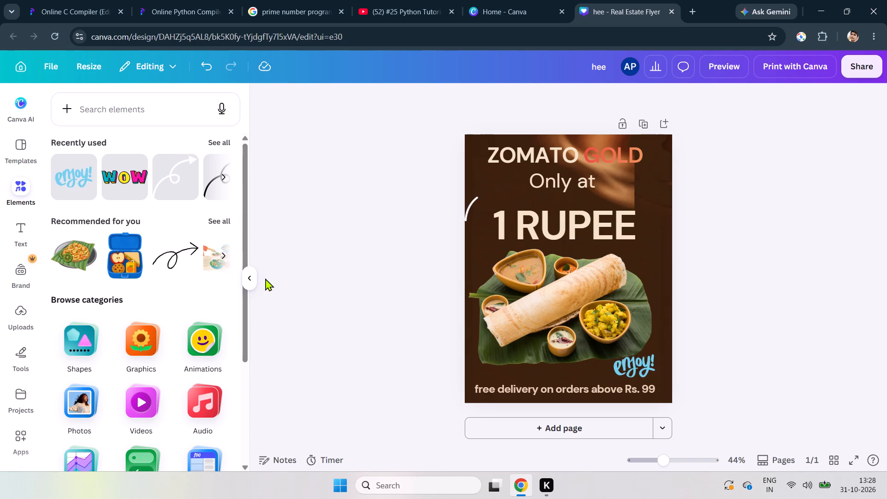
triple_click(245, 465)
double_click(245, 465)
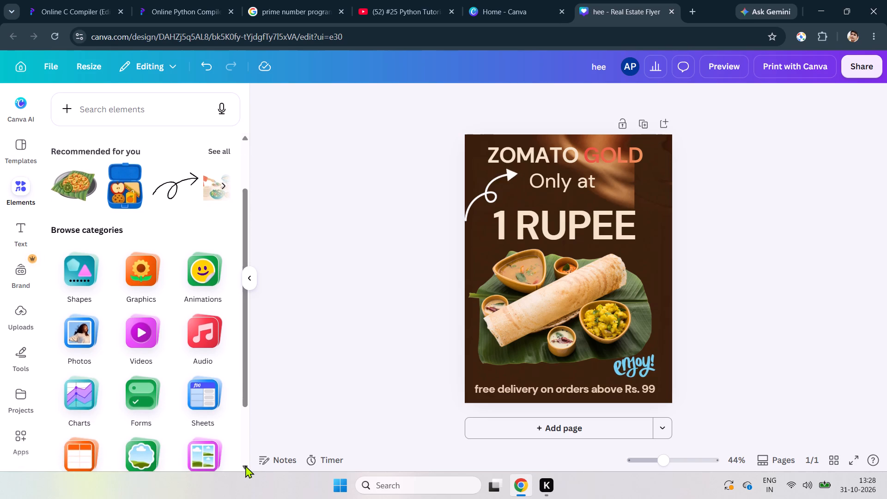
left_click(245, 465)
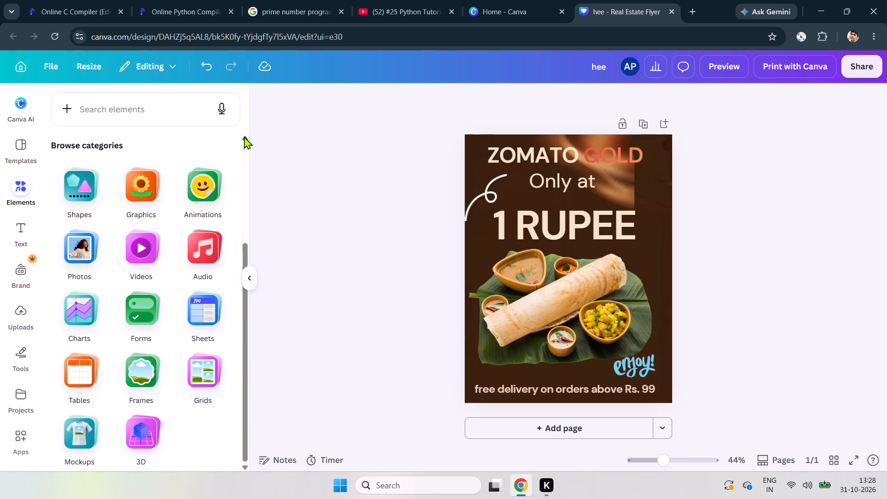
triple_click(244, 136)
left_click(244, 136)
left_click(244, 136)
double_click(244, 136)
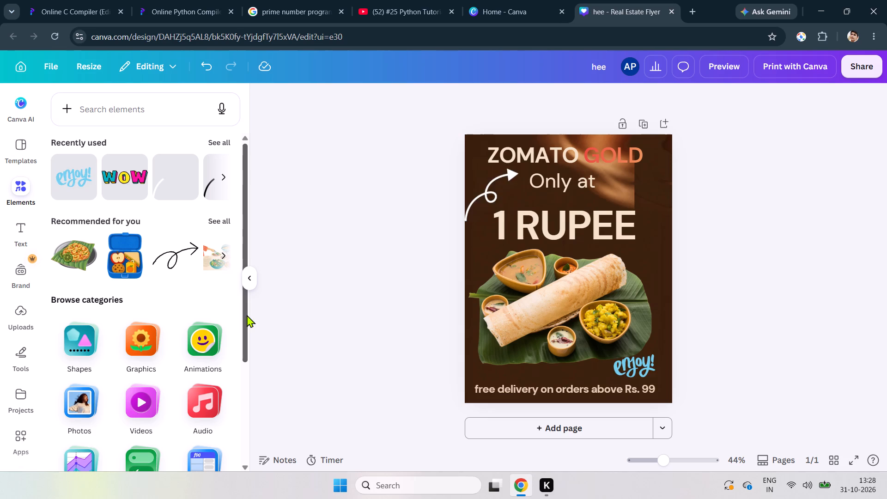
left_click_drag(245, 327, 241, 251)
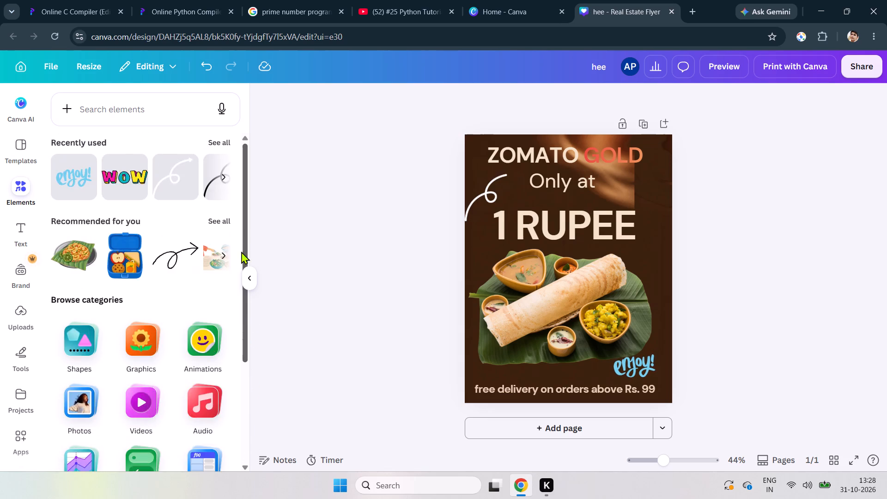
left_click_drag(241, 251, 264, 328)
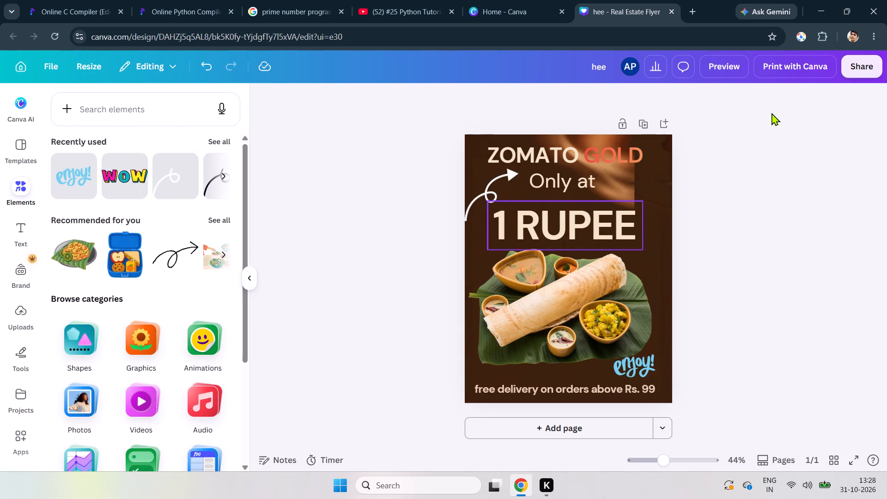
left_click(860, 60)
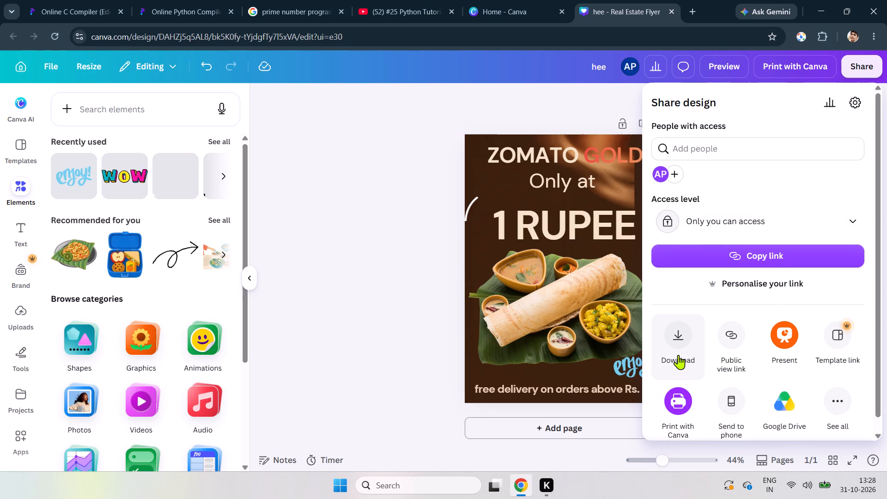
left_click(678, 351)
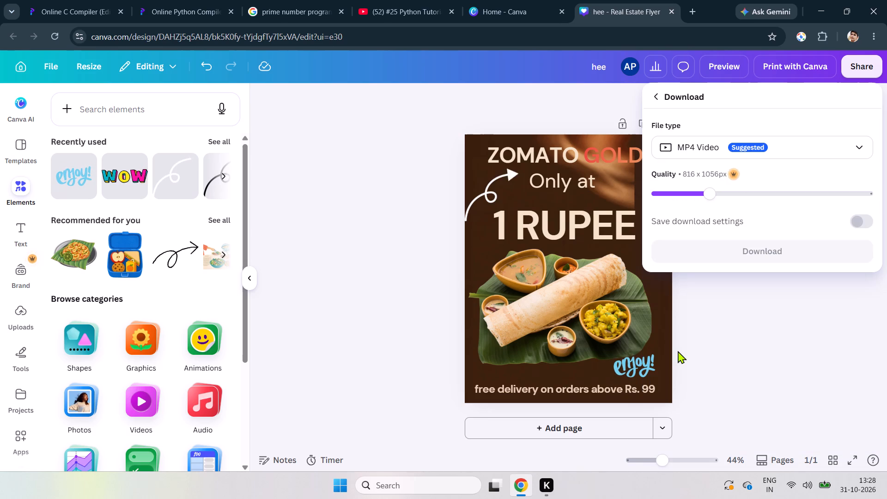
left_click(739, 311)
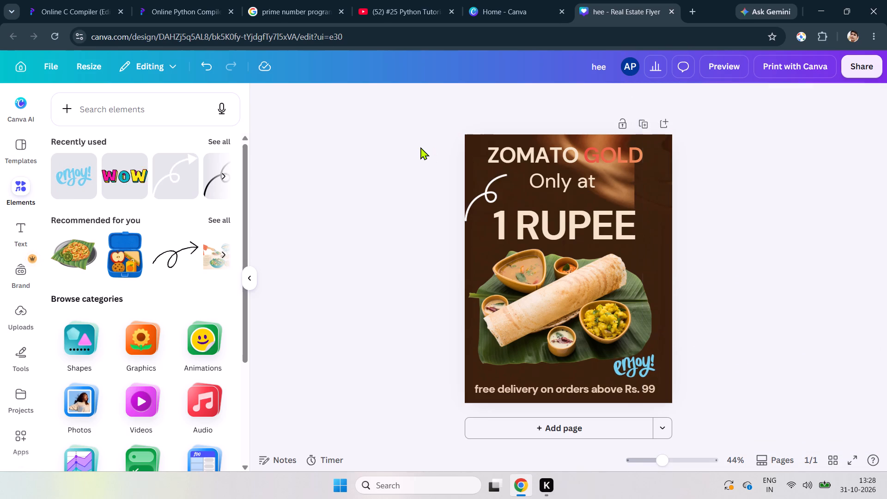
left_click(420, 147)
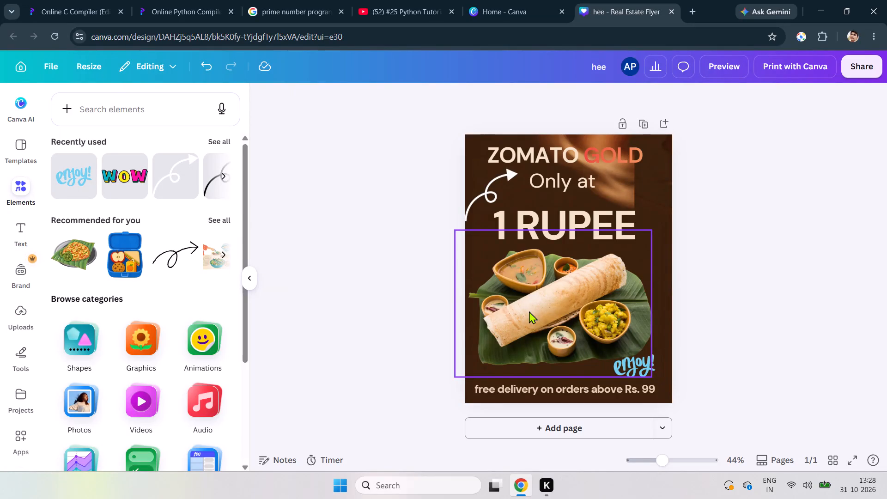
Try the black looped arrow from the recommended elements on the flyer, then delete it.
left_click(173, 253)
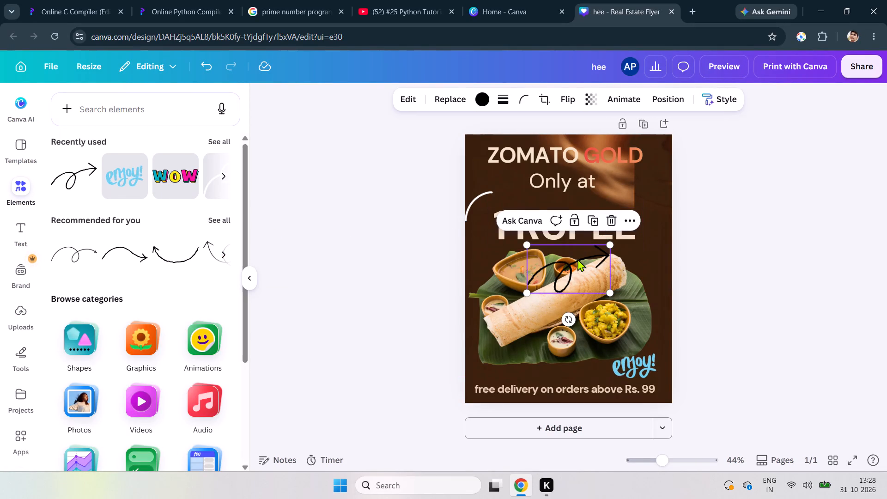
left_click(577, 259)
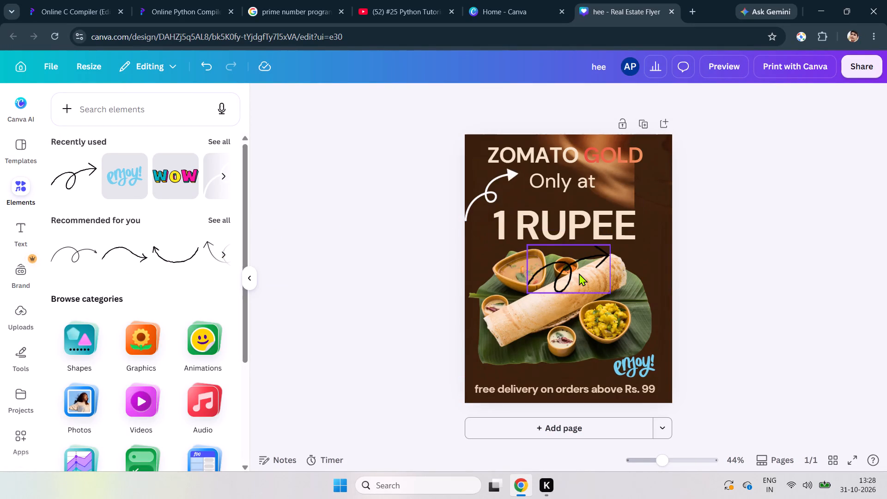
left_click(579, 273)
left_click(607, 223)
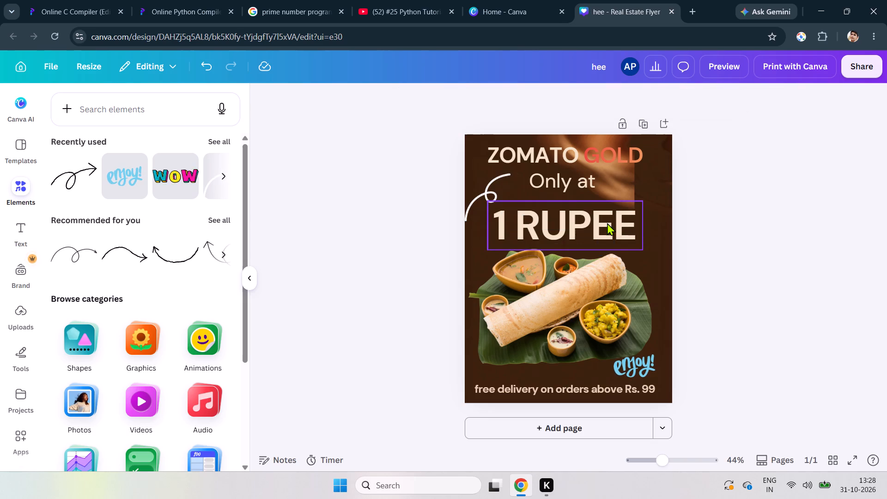
Delete the white looped arrow beside the "Only at" text.
left_click(486, 198)
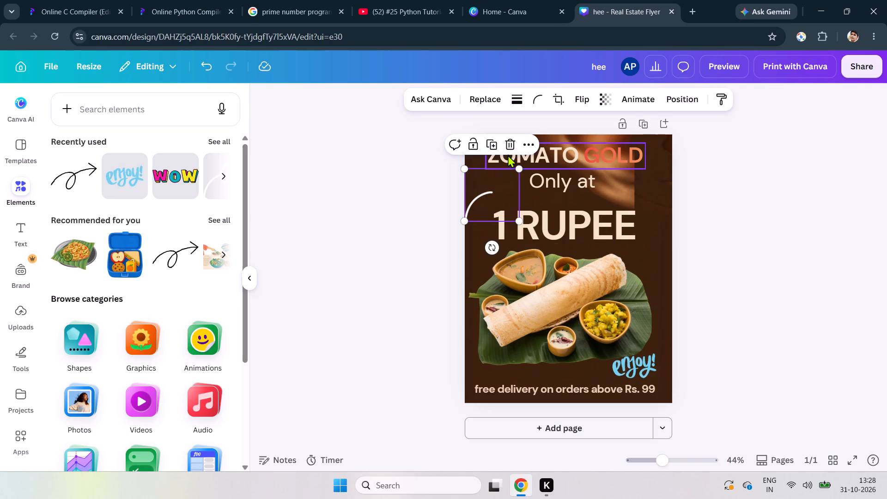
left_click(507, 144)
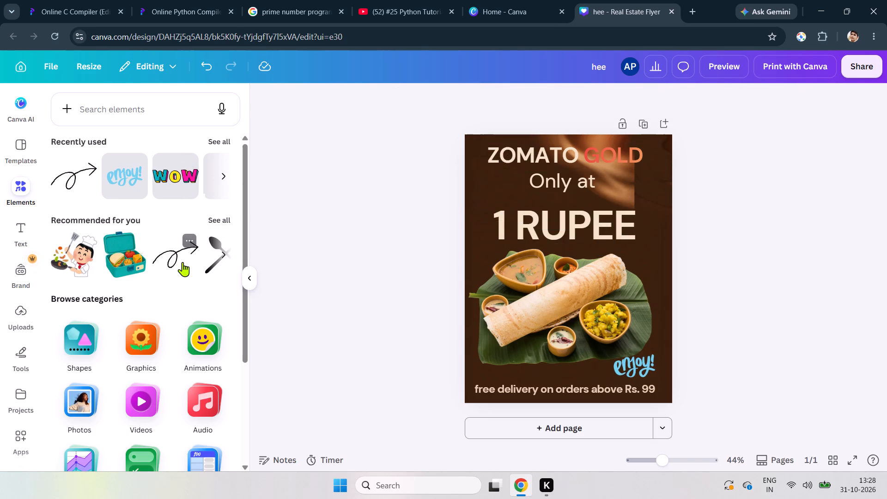
Add the white looped arrow from the recently used elements, shrink it, and place it just before "1 RUPEE", pointing towards "Only at".
scroll(182, 262, "left", 3)
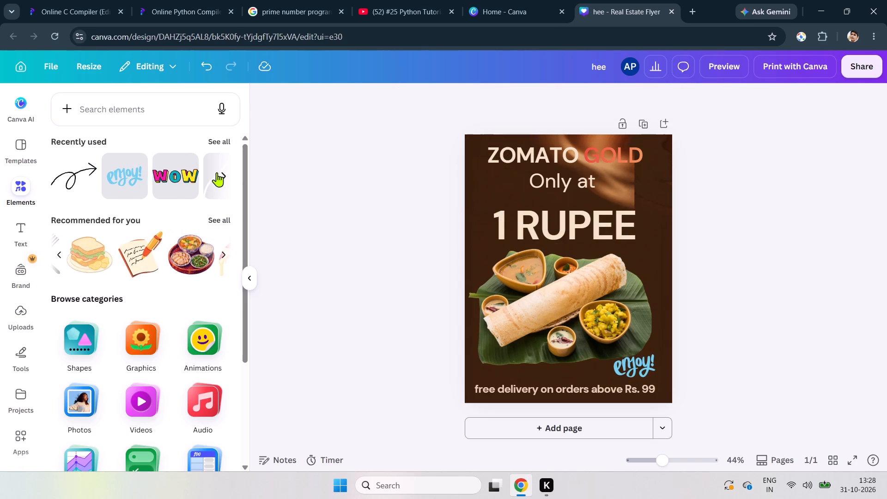
left_click(217, 172)
left_click(82, 183)
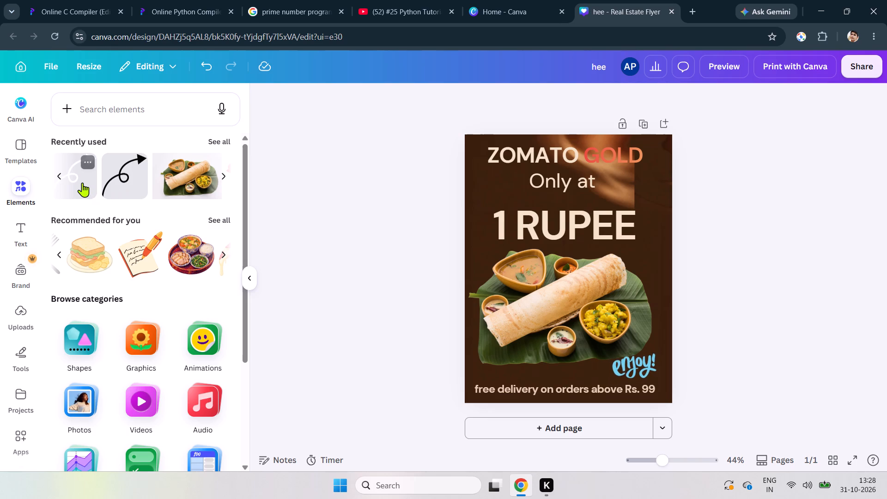
left_click_drag(487, 190, 591, 286)
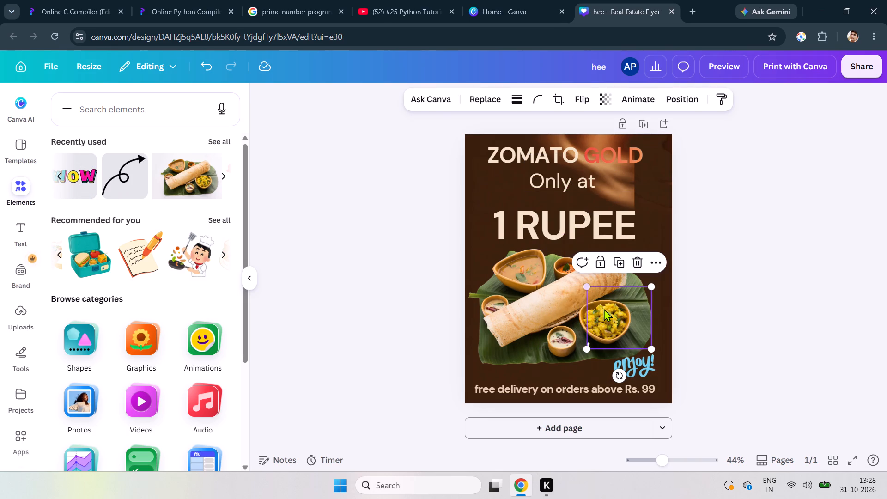
left_click_drag(628, 314, 501, 208)
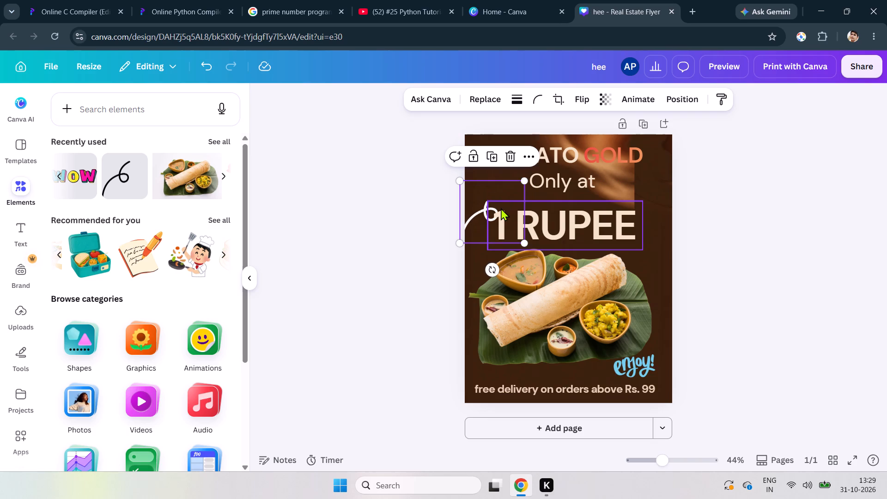
left_click(497, 203)
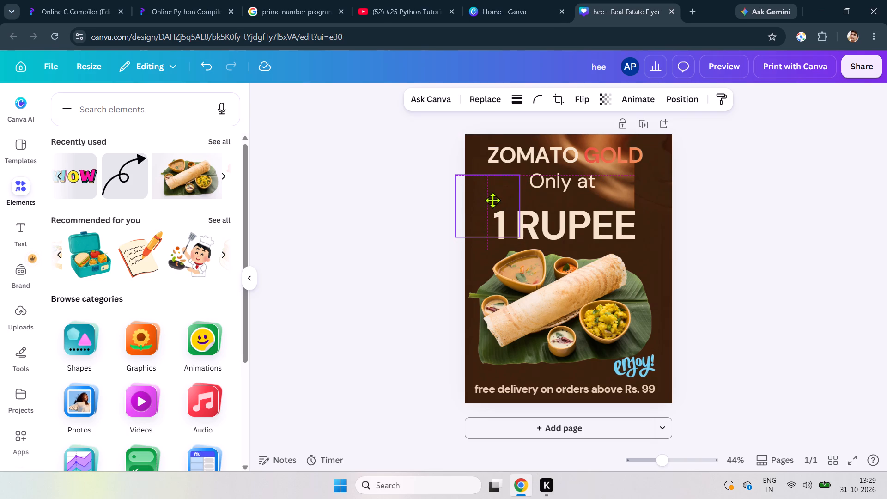
Give the white looped arrow a low corner rounding after trying settings up to 100.
left_click(532, 102)
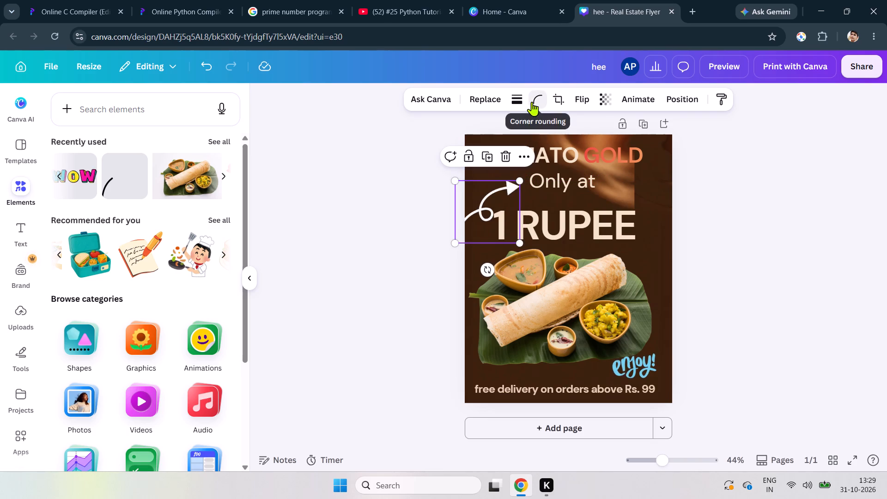
left_click_drag(484, 145, 500, 150)
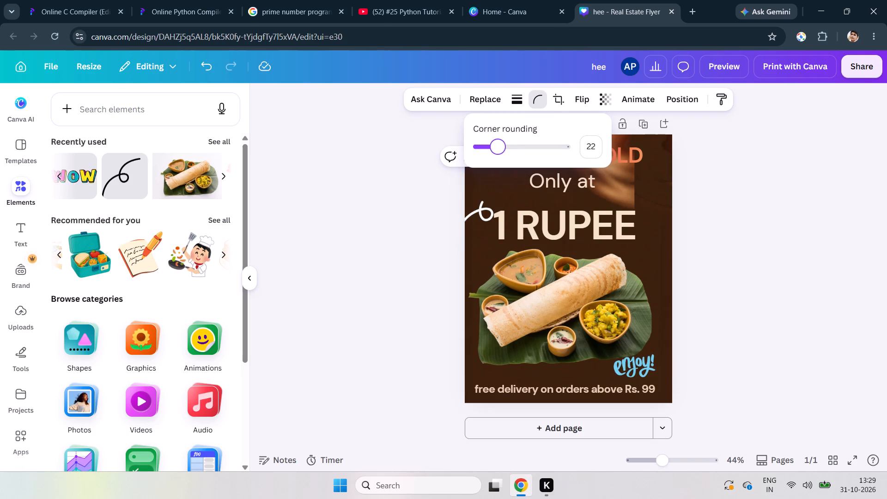
left_click_drag(500, 150, 599, 161)
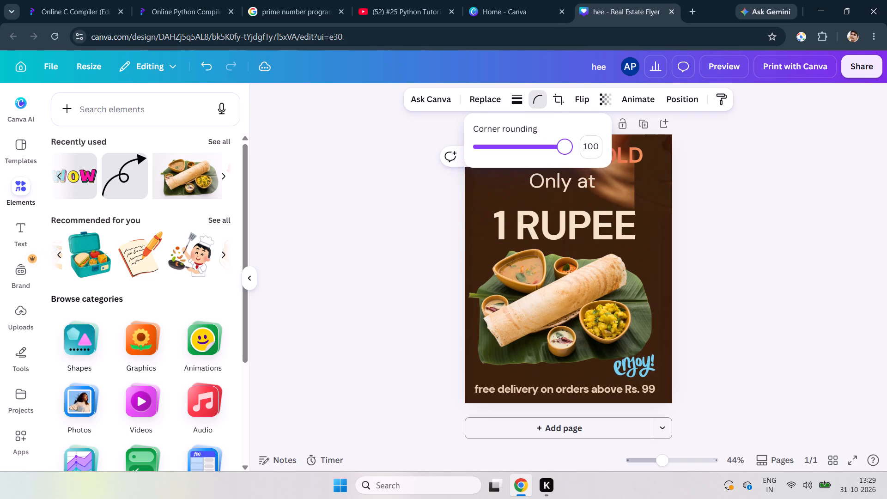
left_click_drag(599, 161, 486, 154)
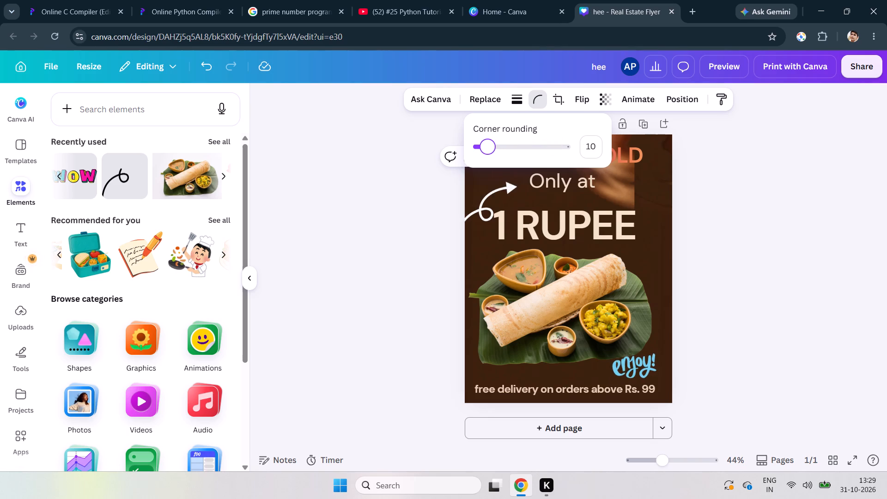
left_click_drag(486, 154, 498, 156)
left_click(387, 156)
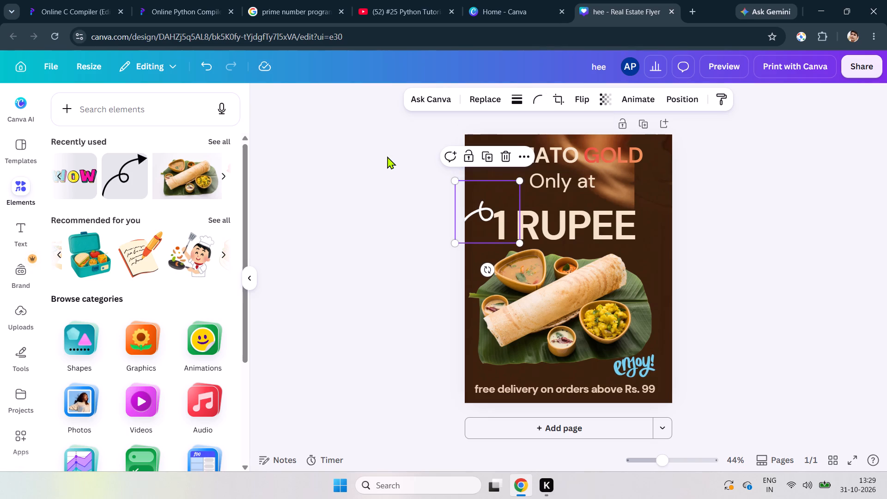
left_click(687, 193)
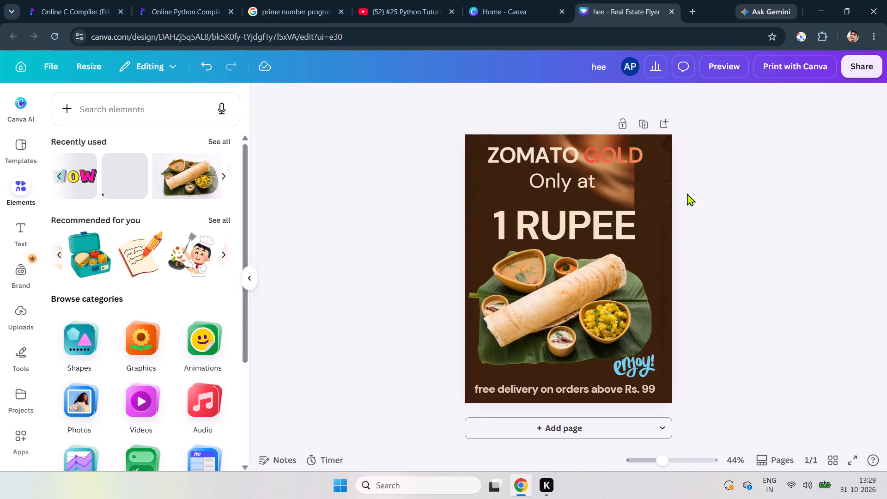
Download the flyer as a JPG at medium quality.
left_click(855, 70)
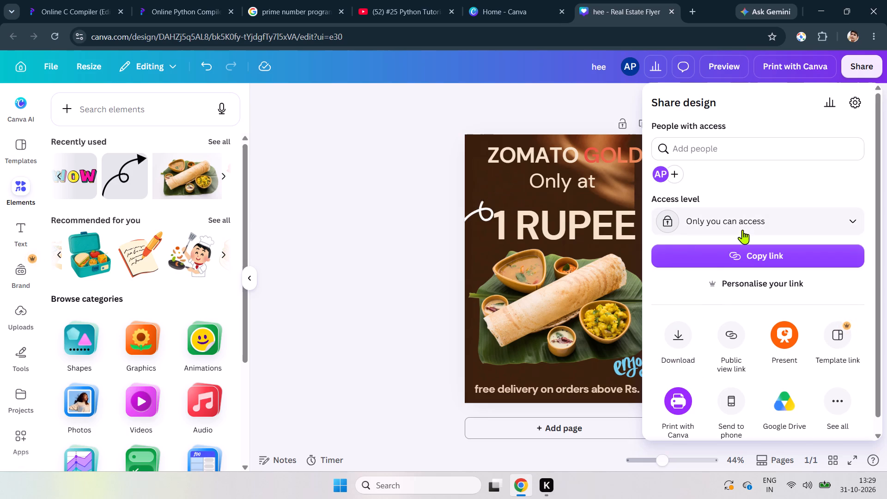
left_click(674, 340)
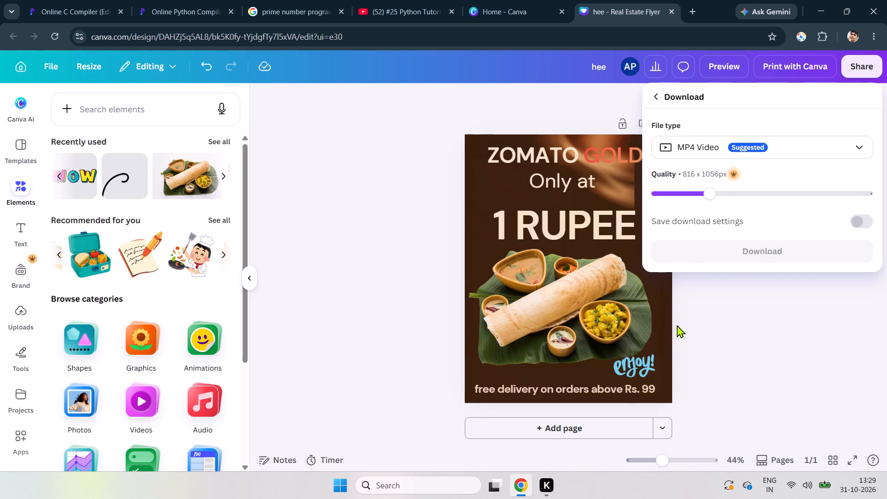
left_click(703, 151)
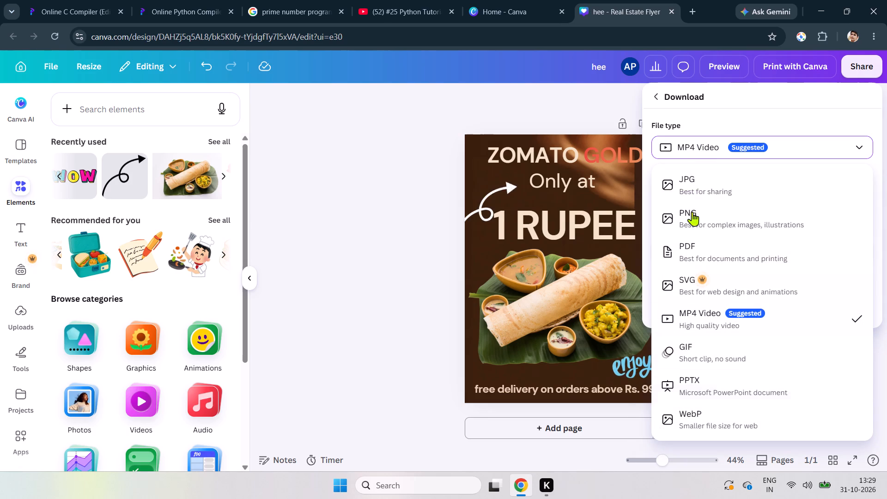
left_click(694, 179)
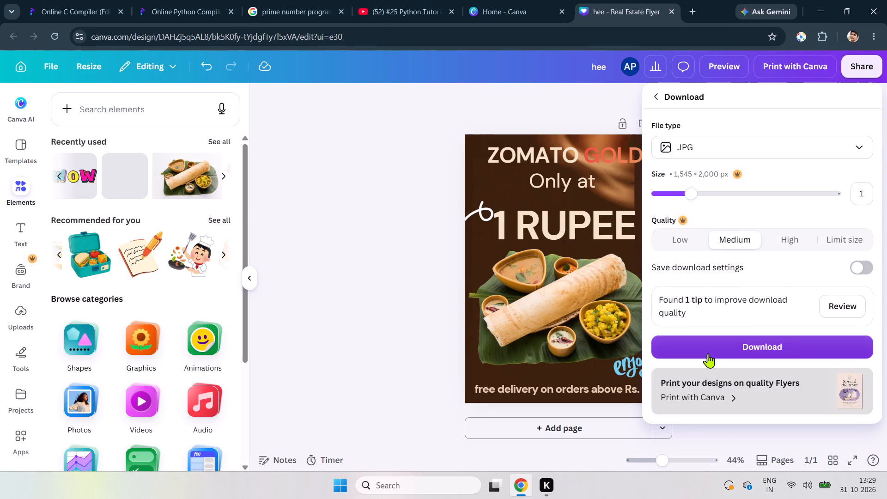
left_click(708, 353)
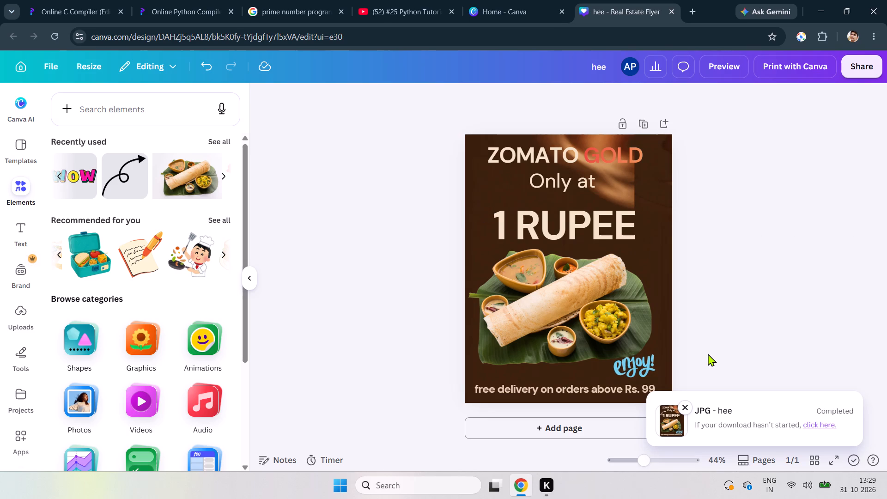
View the downloaded hee.jpg in Photos to check the flyer, then close it and dismiss the download notice.
left_click(830, 62)
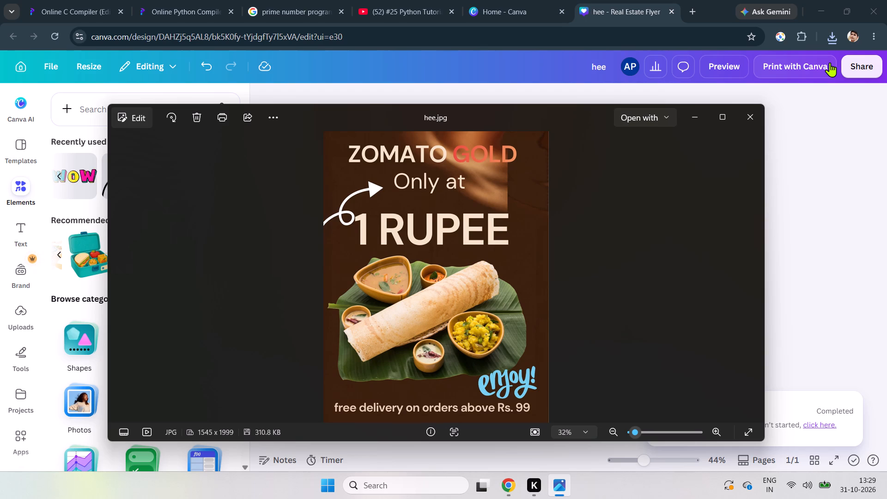
left_click(746, 119)
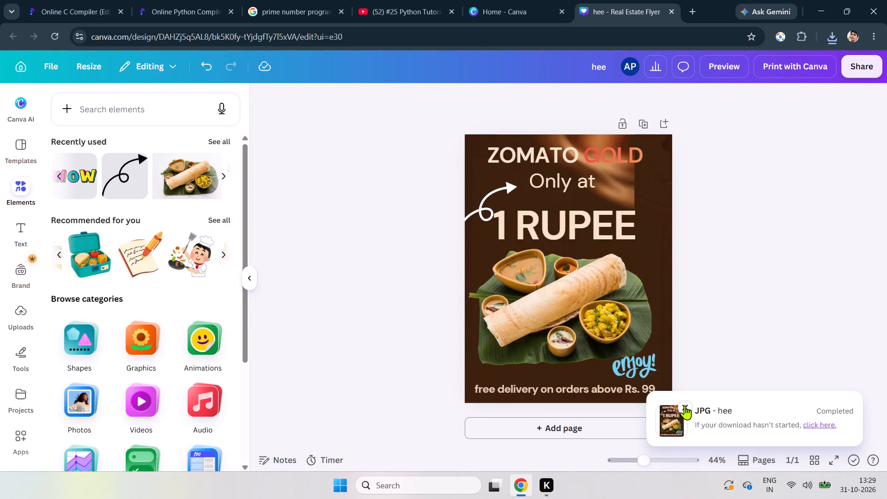
left_click(685, 405)
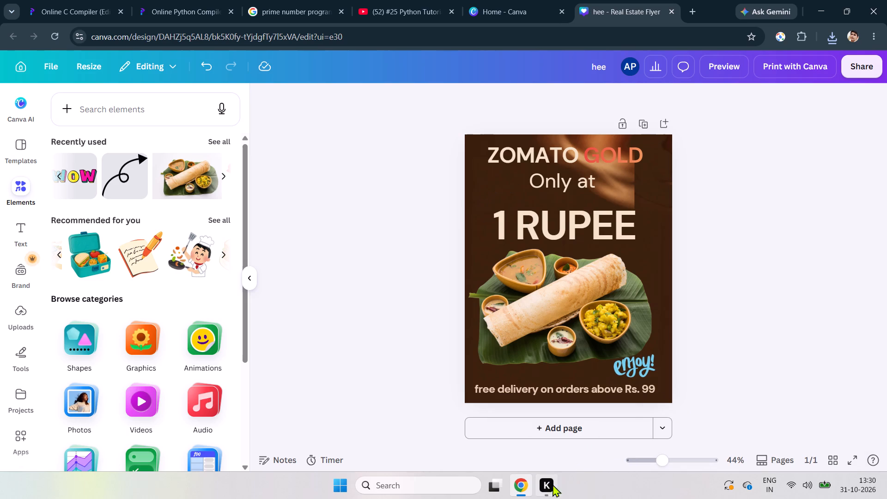